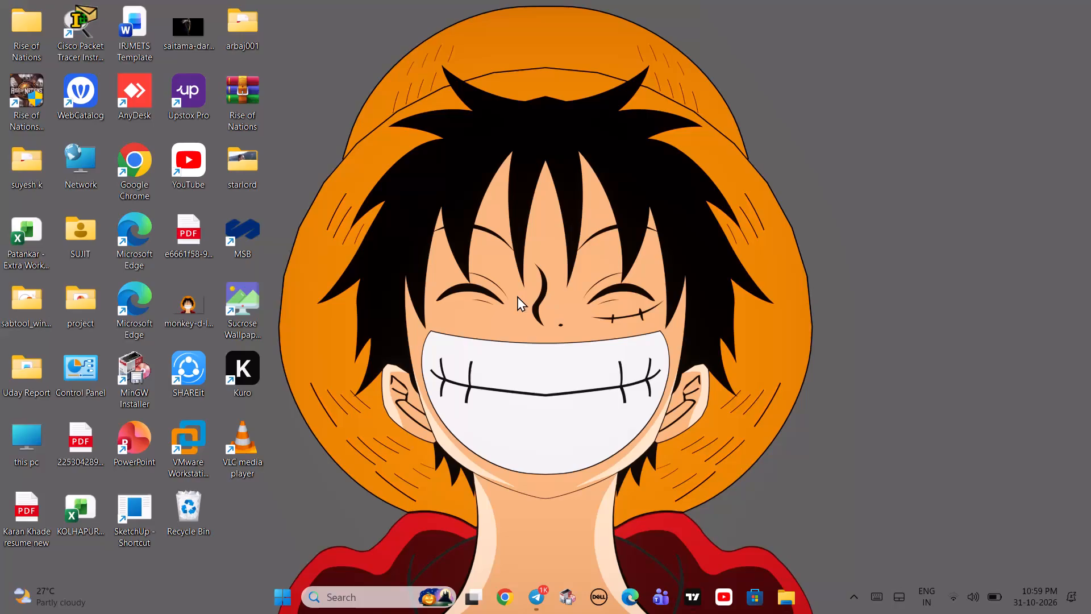
Open TradingView and display the BTCUSD 5-minute chart with the latest candles, horizontal levels and position boxes.
left_click(705, 596)
left_click(605, 463)
left_click_drag(605, 463, 869, 414)
left_click_drag(1029, 197, 1039, 374)
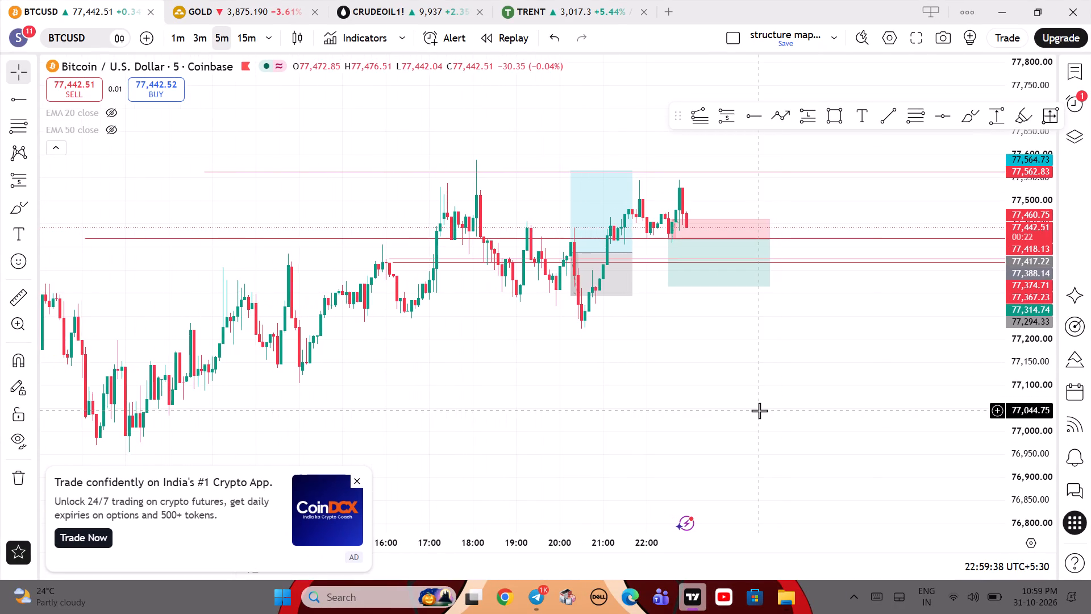
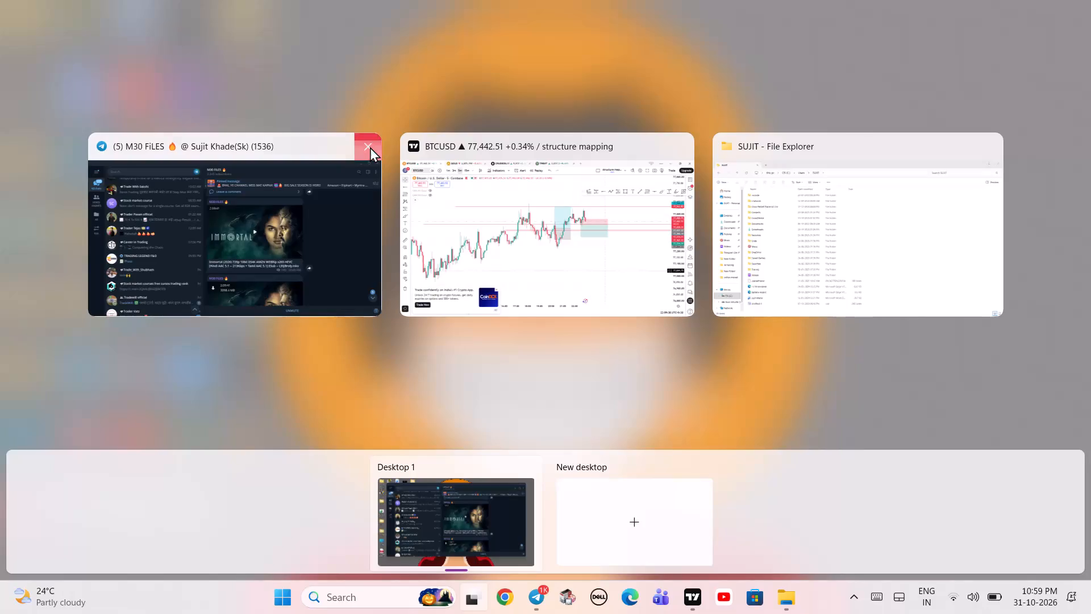
Close the TradingView BTCUSD chart window and the File Explorer window from the open-windows overview.
left_click(522, 146)
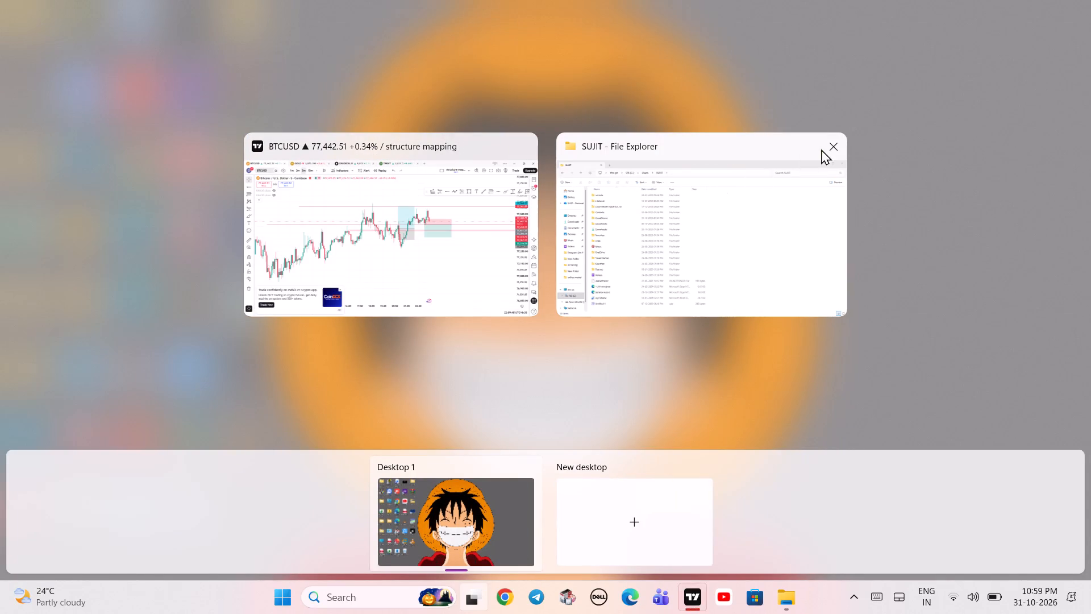
left_click(847, 153)
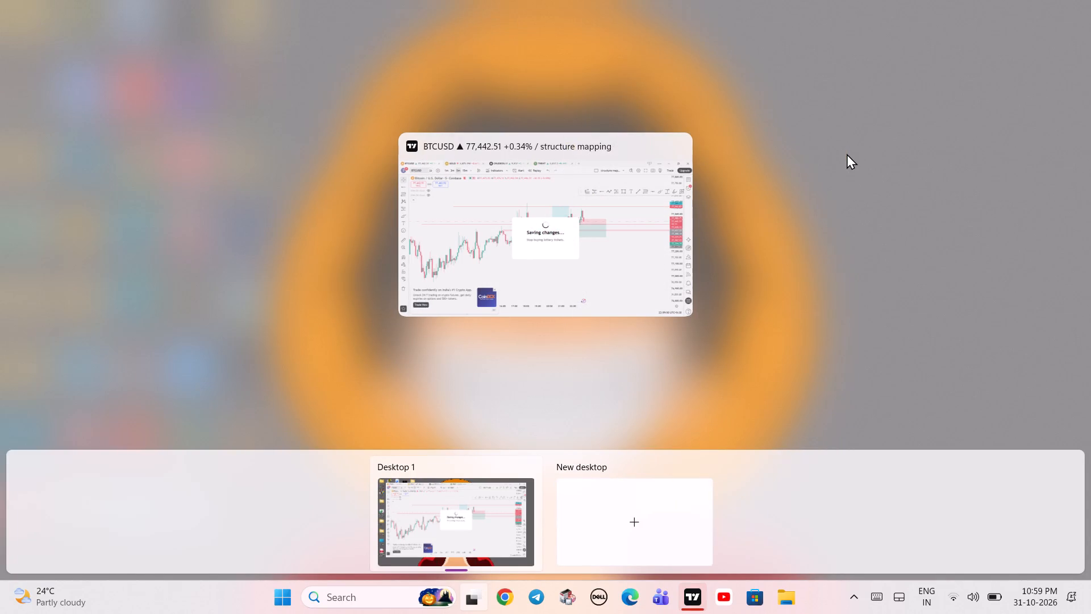
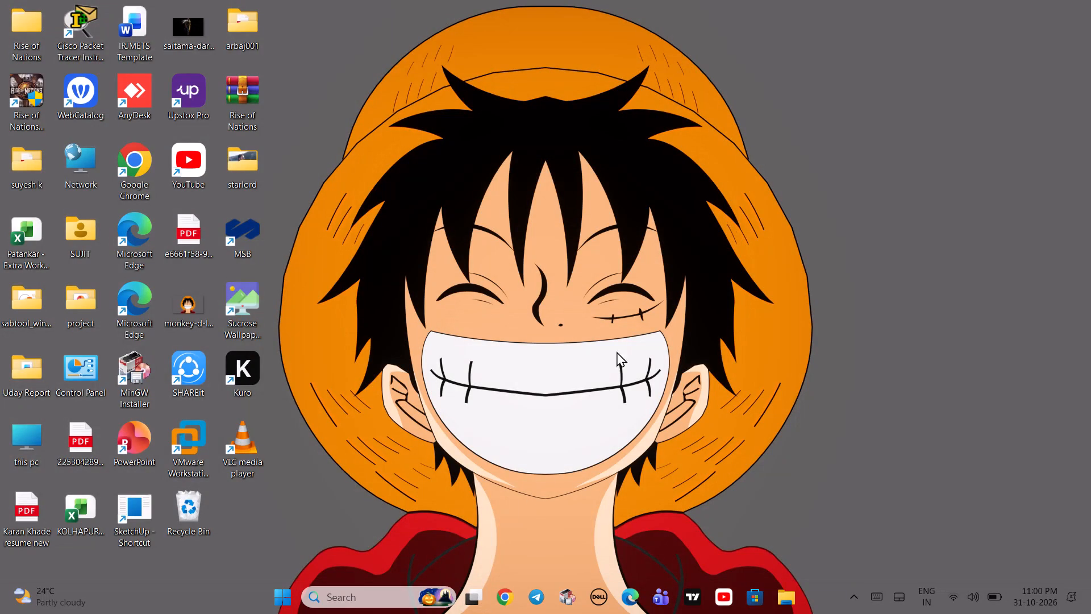
Launch the TradingView desktop application.
left_click(682, 597)
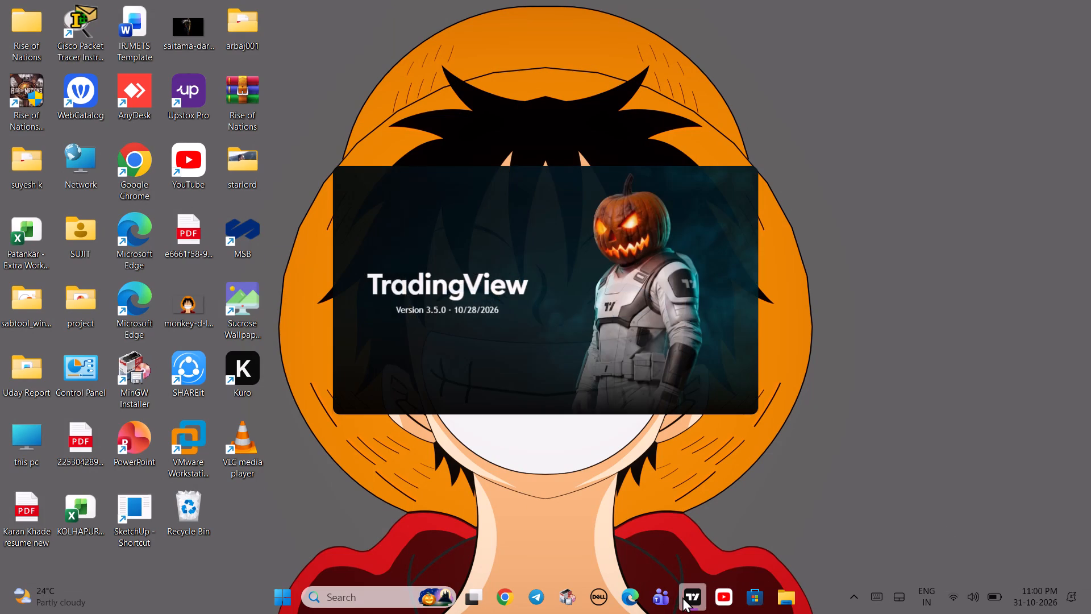
left_click(682, 597)
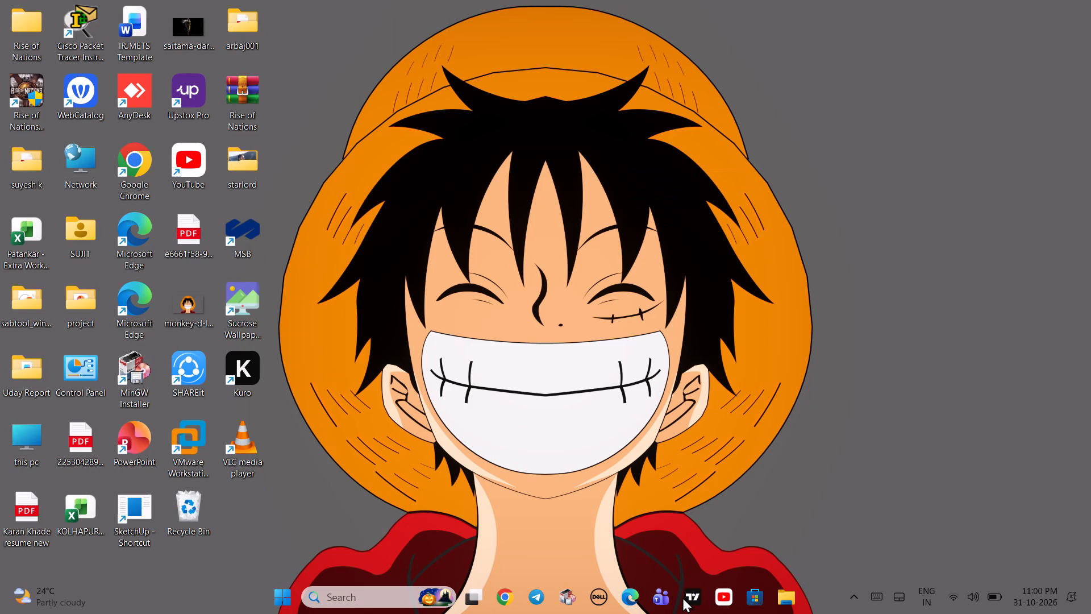
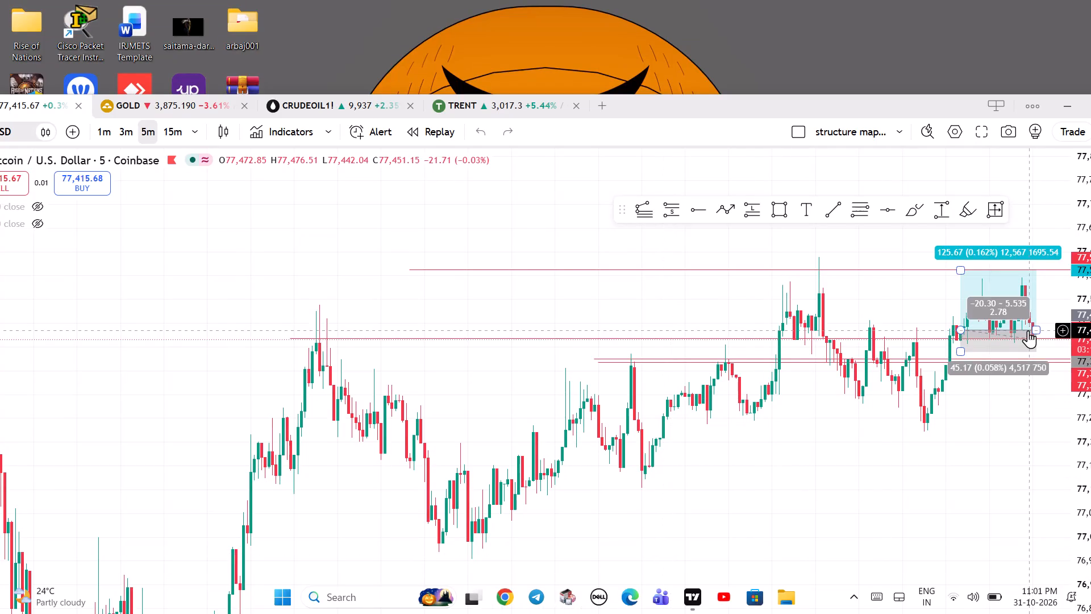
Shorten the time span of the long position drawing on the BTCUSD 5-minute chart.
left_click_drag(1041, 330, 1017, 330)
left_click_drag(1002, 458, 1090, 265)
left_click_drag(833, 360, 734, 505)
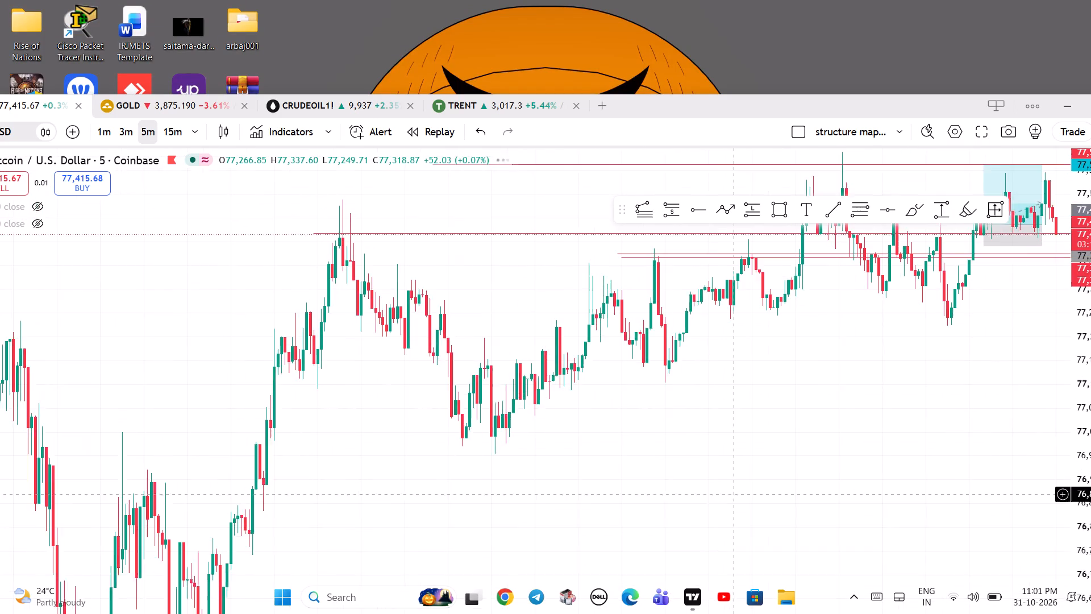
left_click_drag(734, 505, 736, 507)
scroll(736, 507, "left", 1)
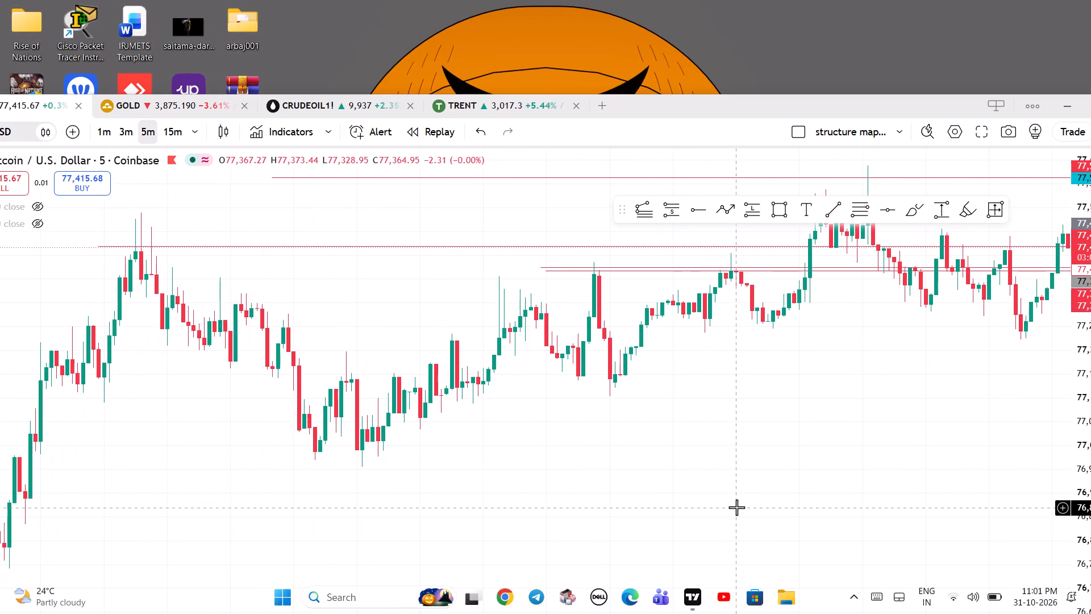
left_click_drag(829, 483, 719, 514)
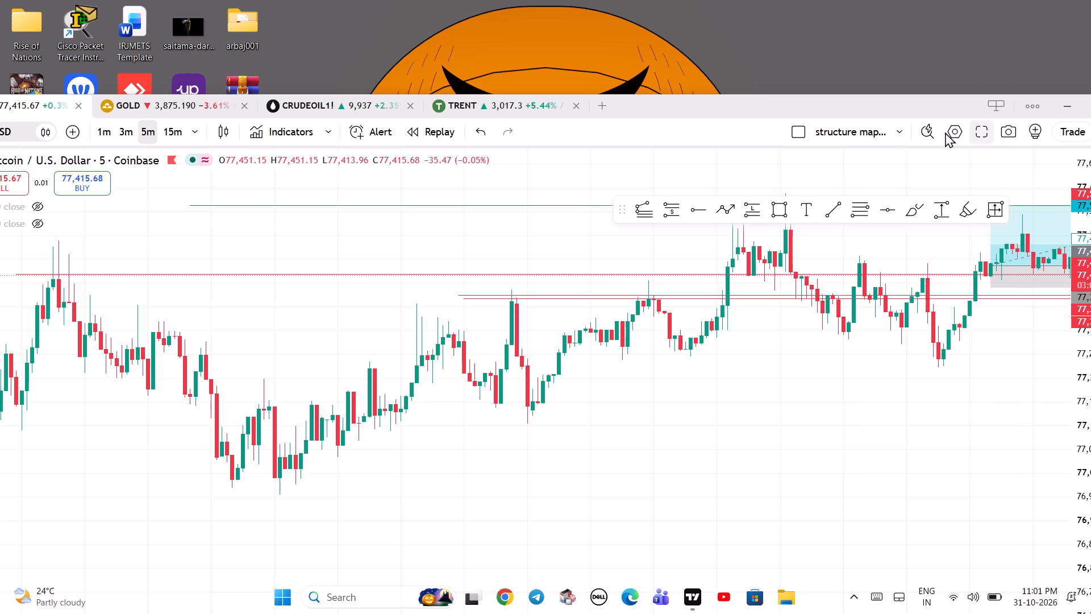
Reposition the off-screen TradingView window so that it fills the whole screen.
left_click_drag(921, 101, 905, 0)
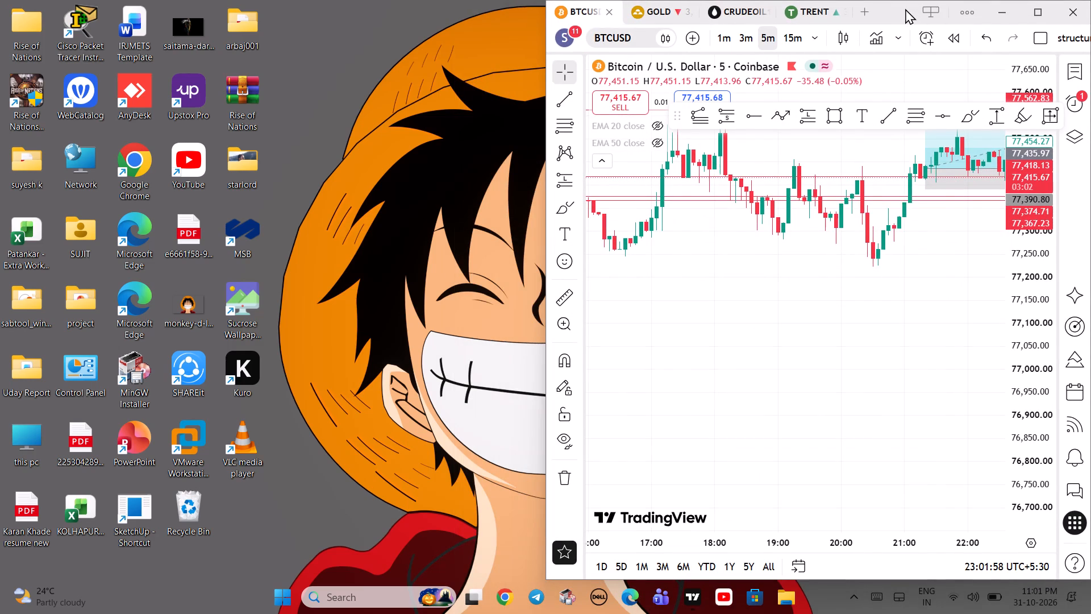
left_click_drag(905, 9, 530, 13)
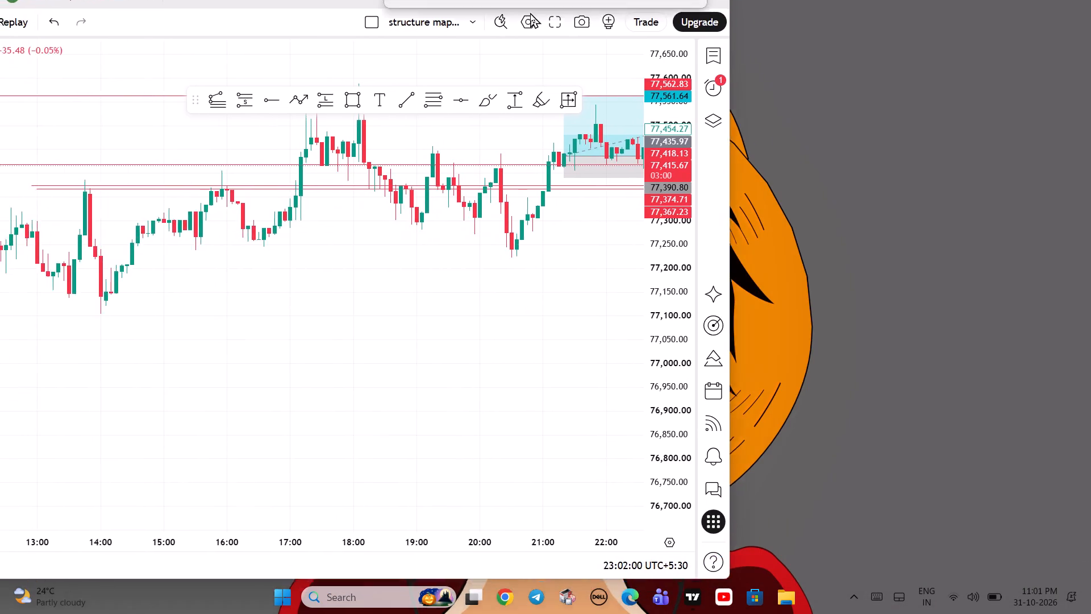
left_click_drag(530, 13, 684, 134)
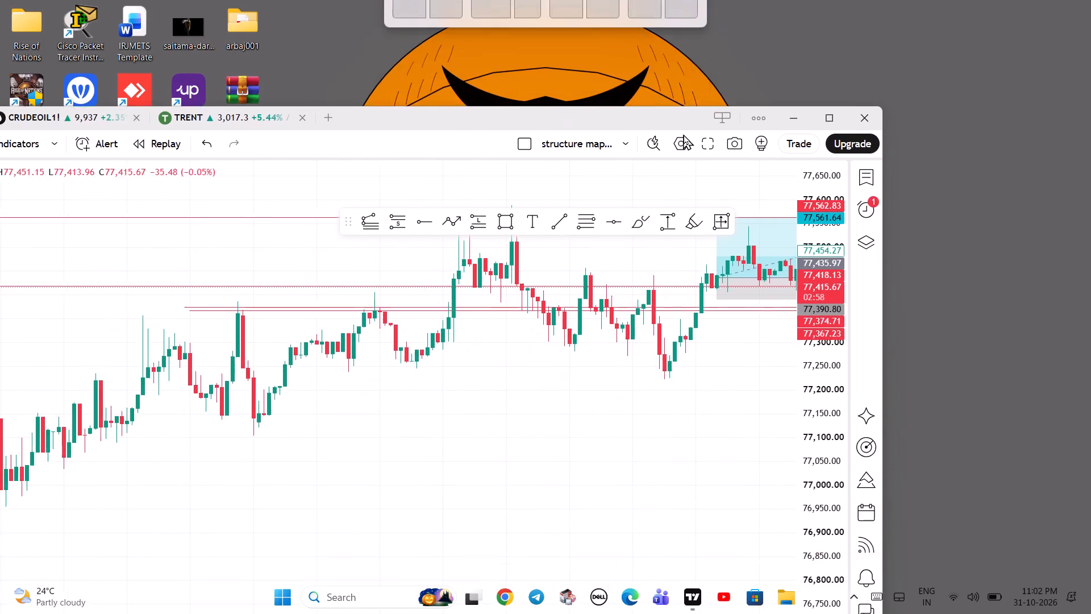
left_click_drag(684, 134, 830, 72)
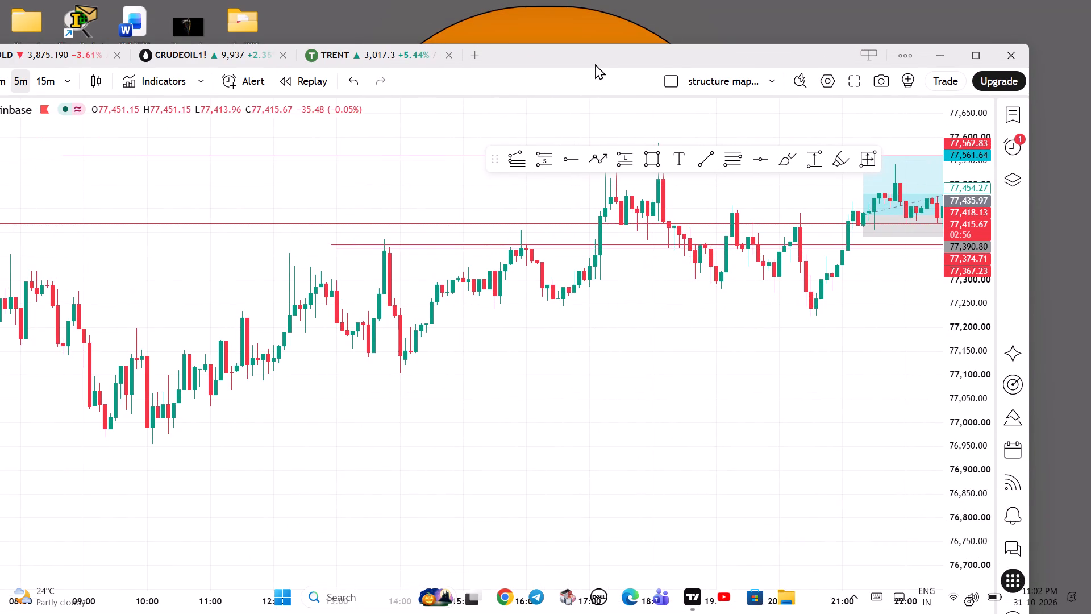
left_click_drag(594, 63, 770, 0)
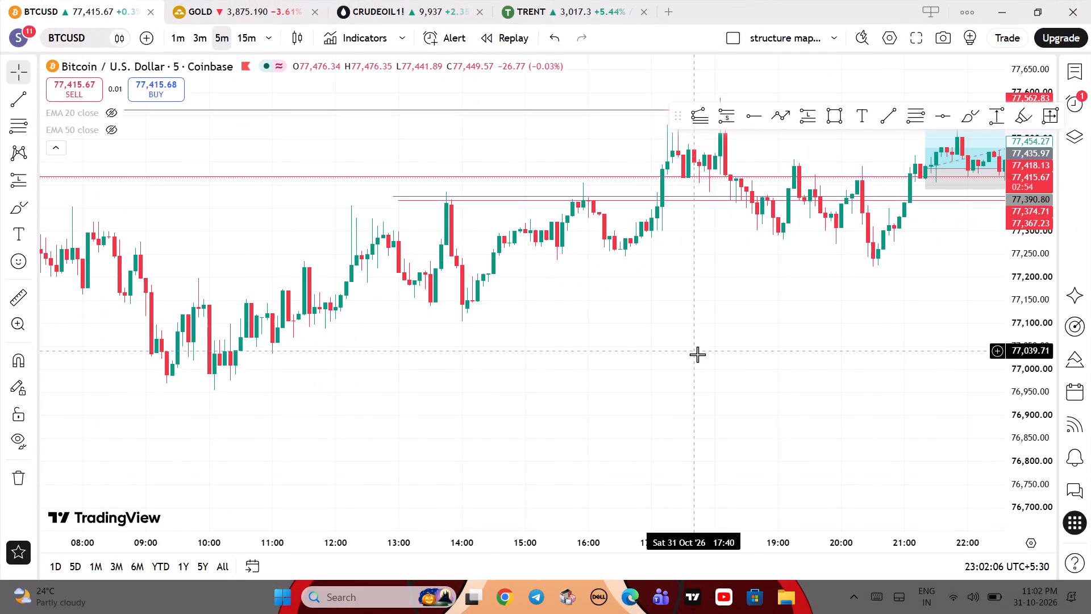
Remove all drawings from the BTCUSD chart.
left_click_drag(697, 354, 365, 516)
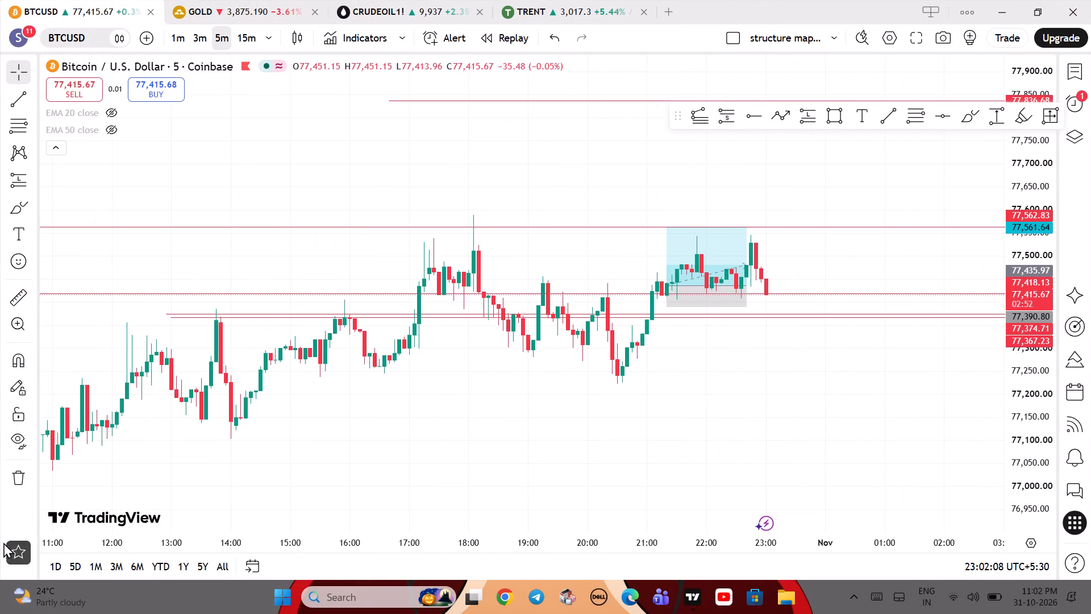
left_click(11, 486)
left_click(61, 476)
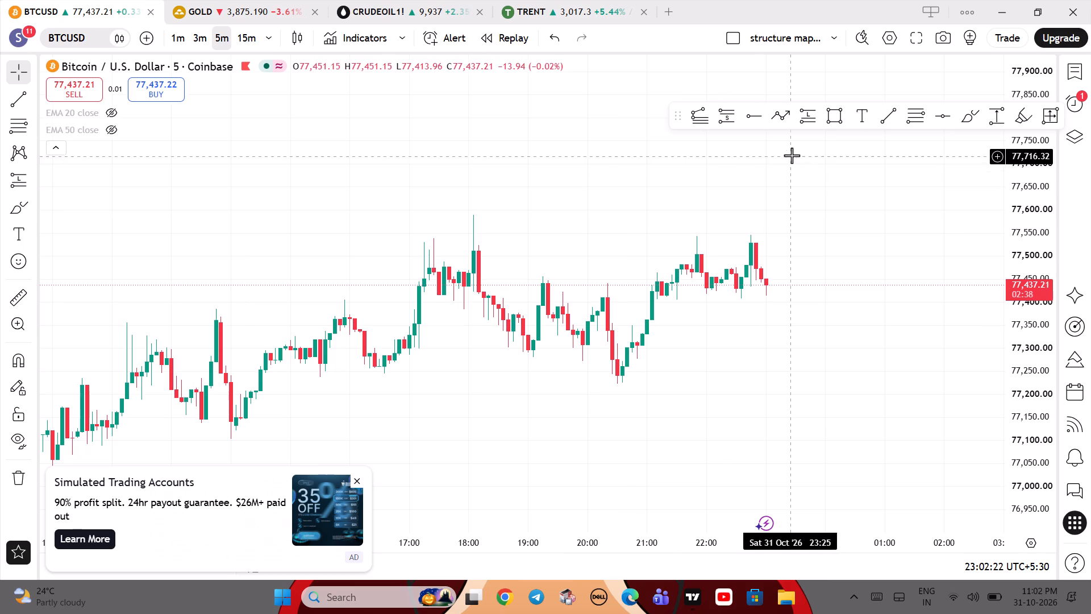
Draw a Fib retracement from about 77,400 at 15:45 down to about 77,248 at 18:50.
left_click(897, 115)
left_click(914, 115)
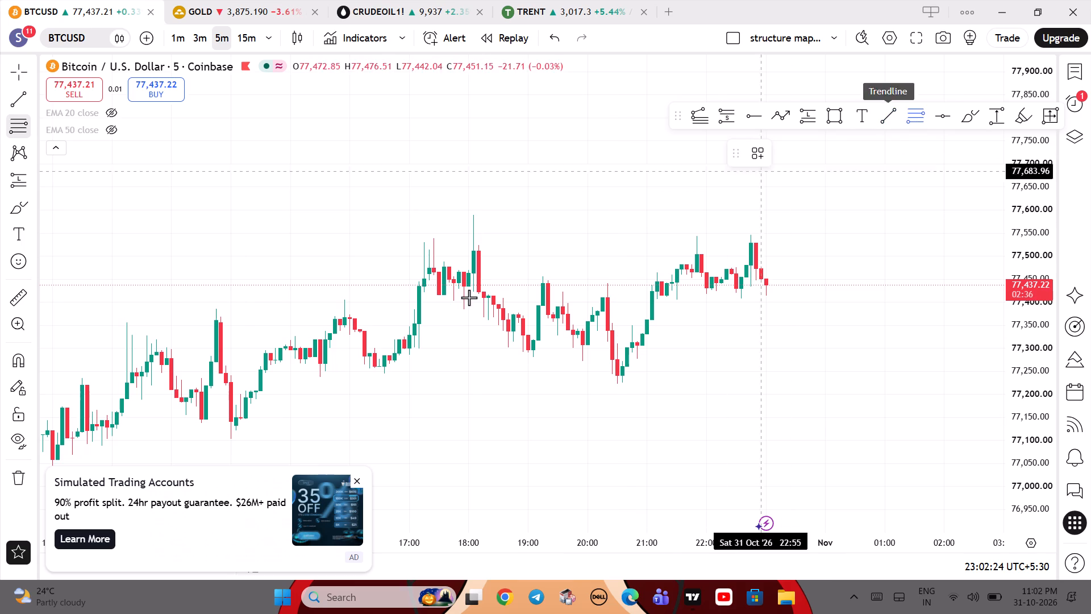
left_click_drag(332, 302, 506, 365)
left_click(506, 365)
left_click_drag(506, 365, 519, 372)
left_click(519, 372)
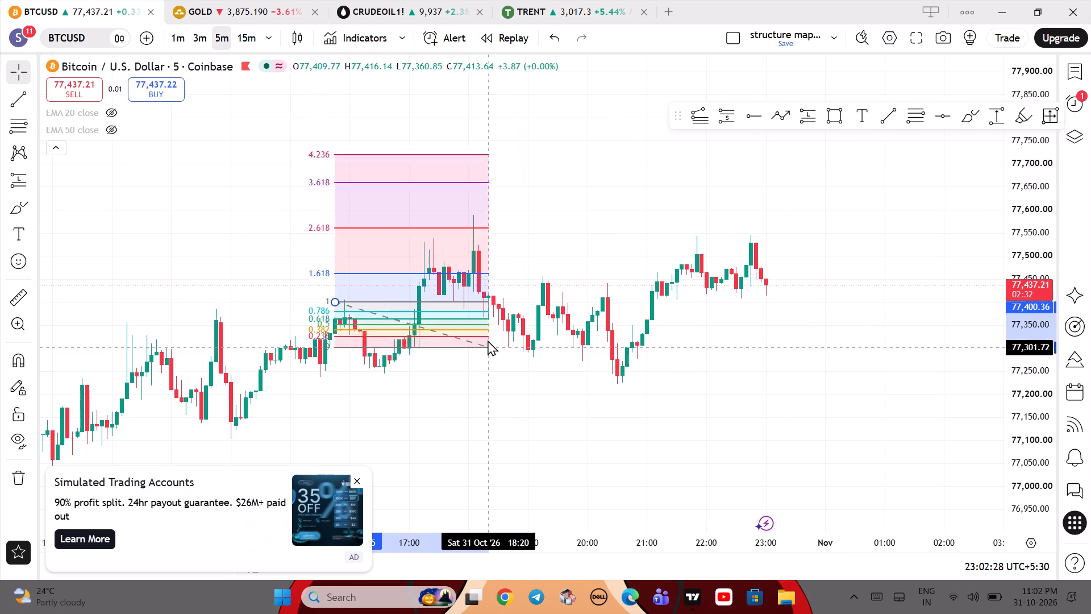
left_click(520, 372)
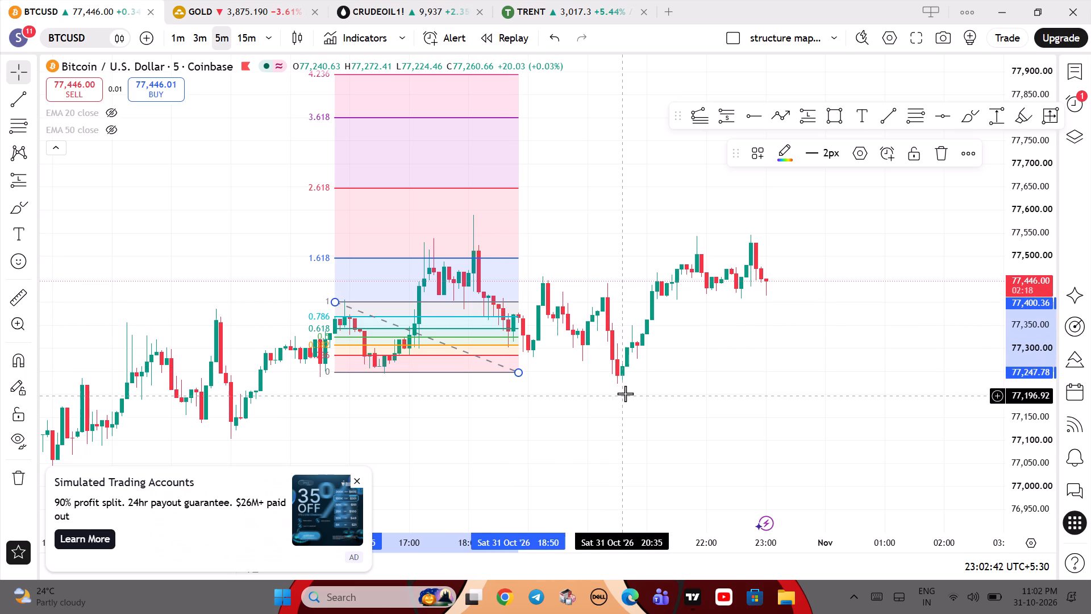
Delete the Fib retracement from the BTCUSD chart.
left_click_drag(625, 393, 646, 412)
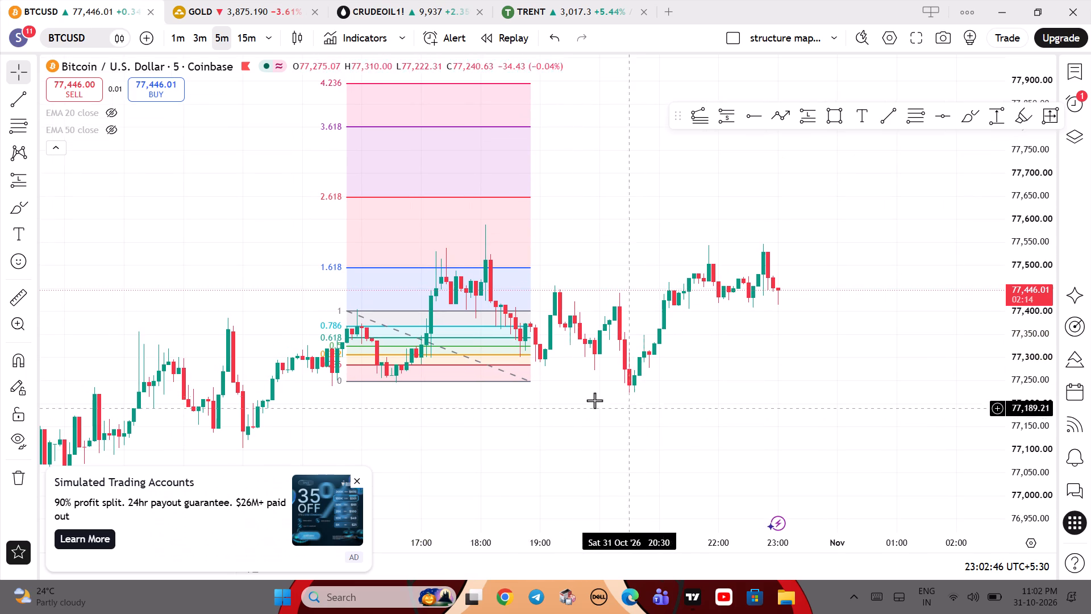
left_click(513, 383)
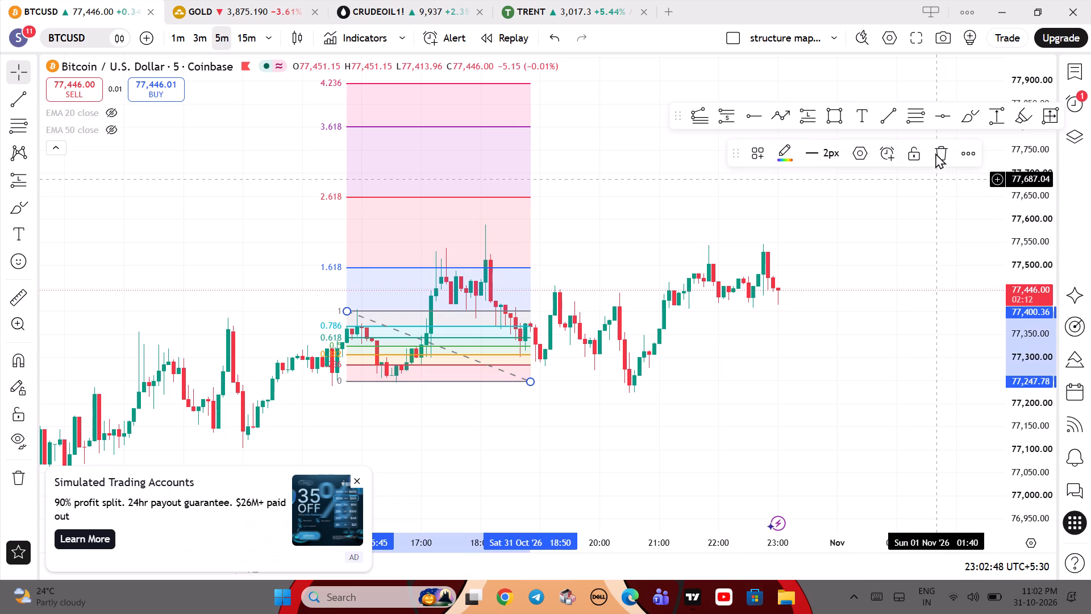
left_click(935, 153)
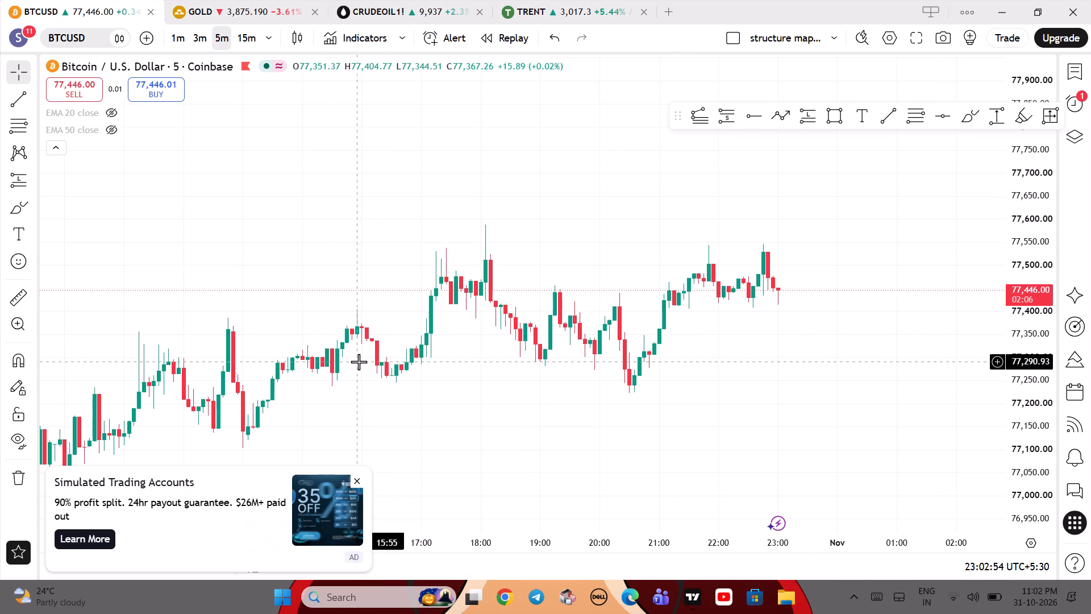
Restore the closed data connection and dismiss the Simulated Trading Accounts advertisement.
left_click_drag(711, 388, 591, 390)
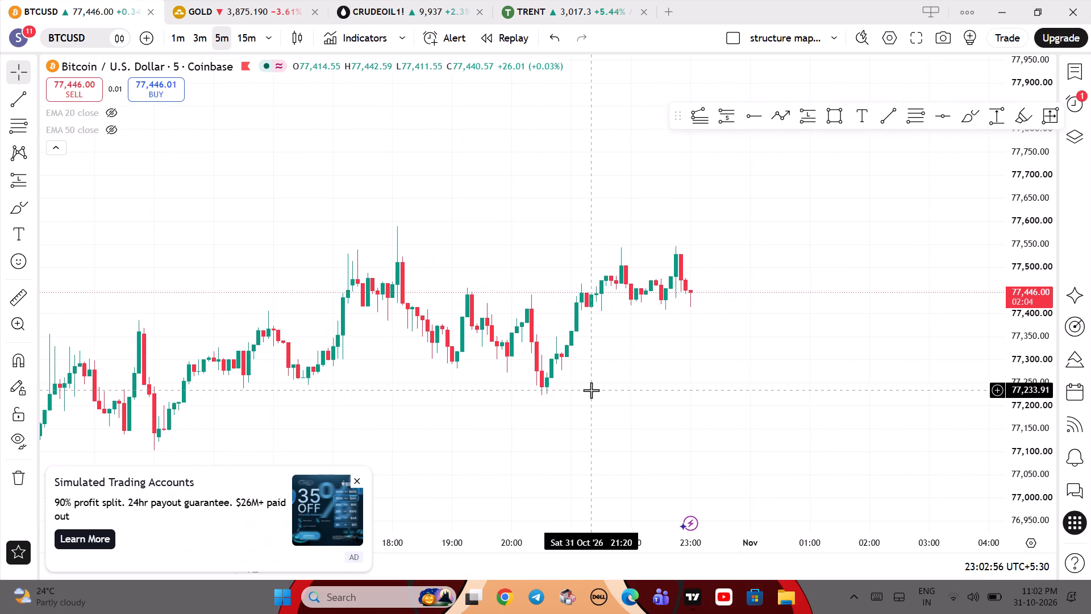
left_click(352, 481)
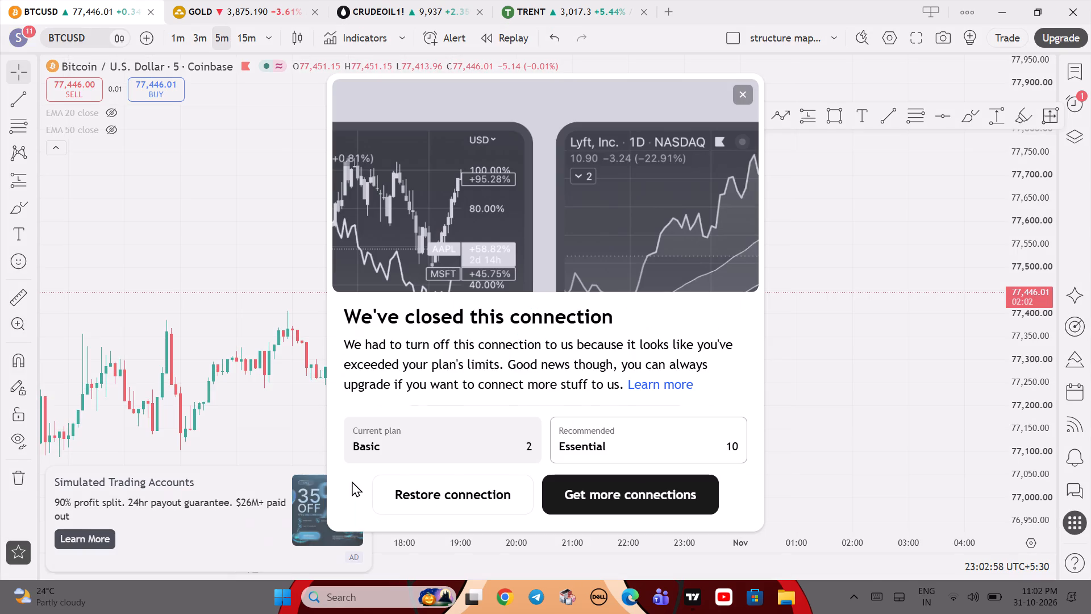
left_click(494, 491)
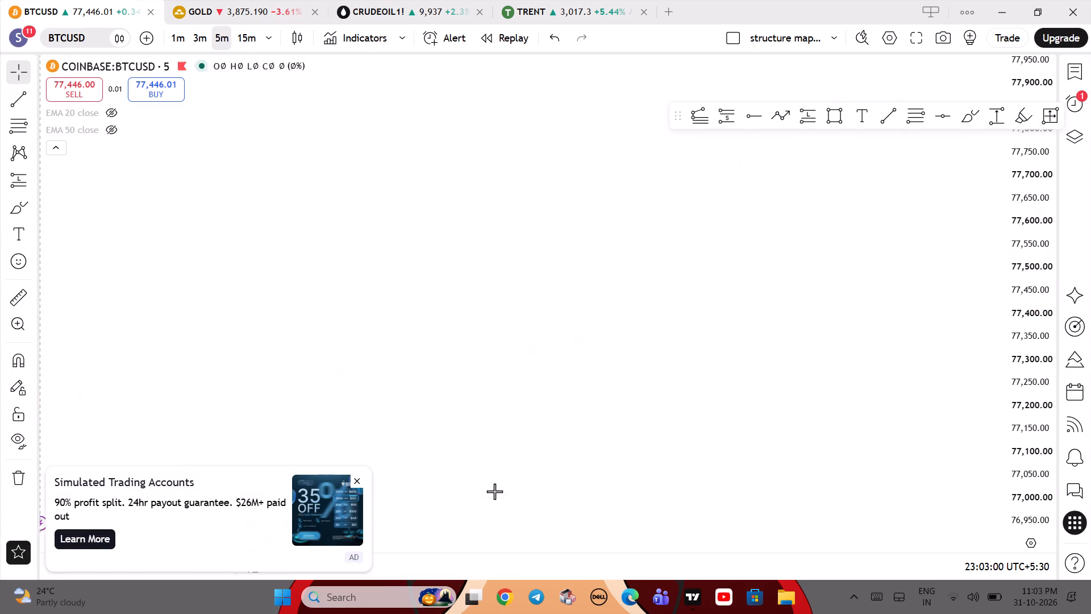
left_click(360, 479)
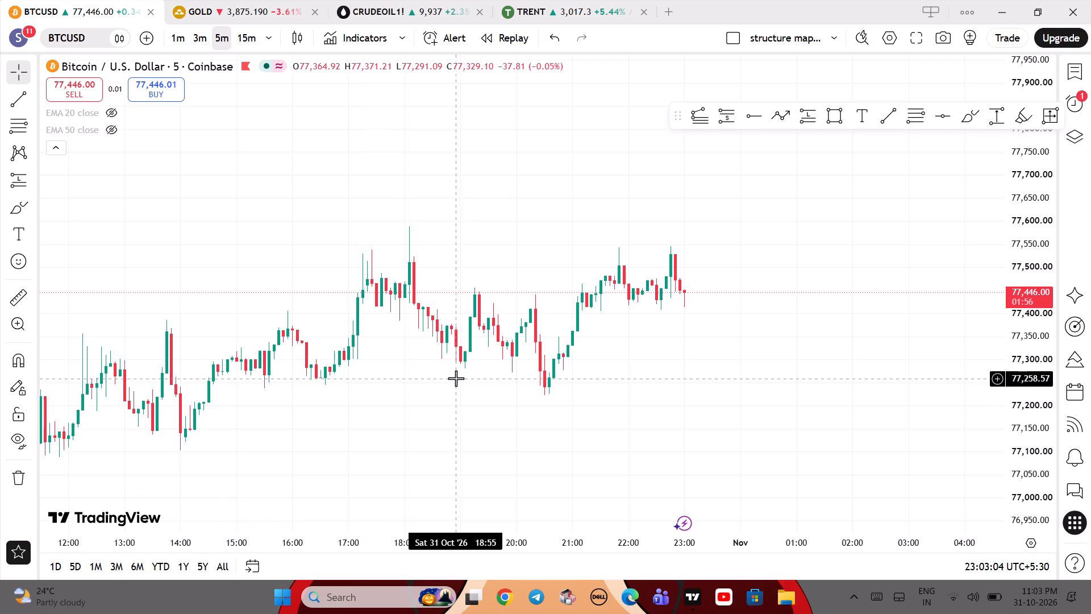
Place a horizontal ray at about 77,260 starting from the candle at about 15:35.
left_click(456, 378)
left_click_drag(619, 351, 564, 355)
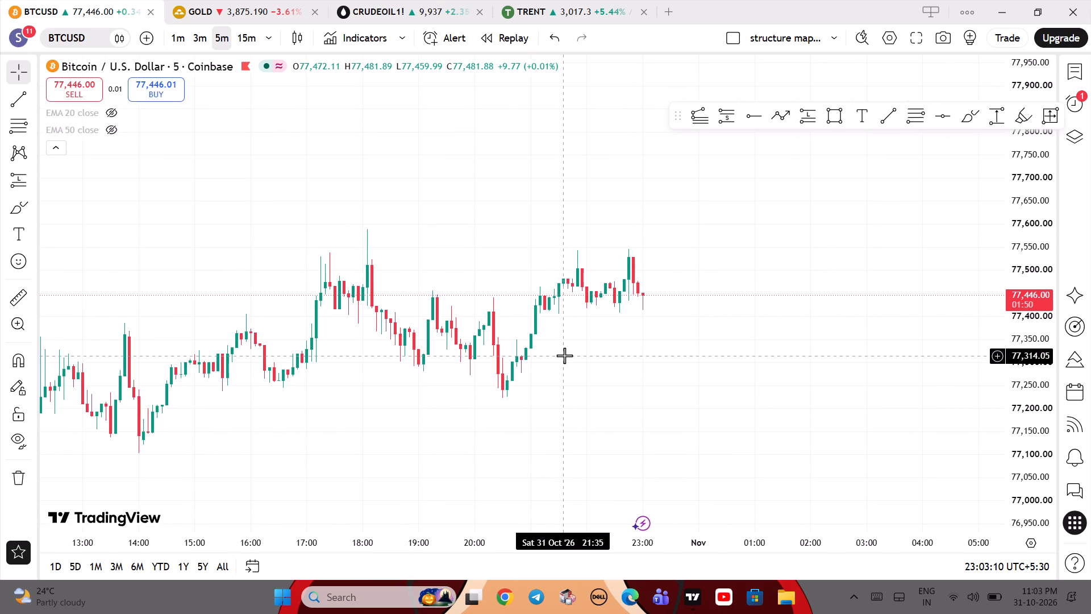
left_click(746, 120)
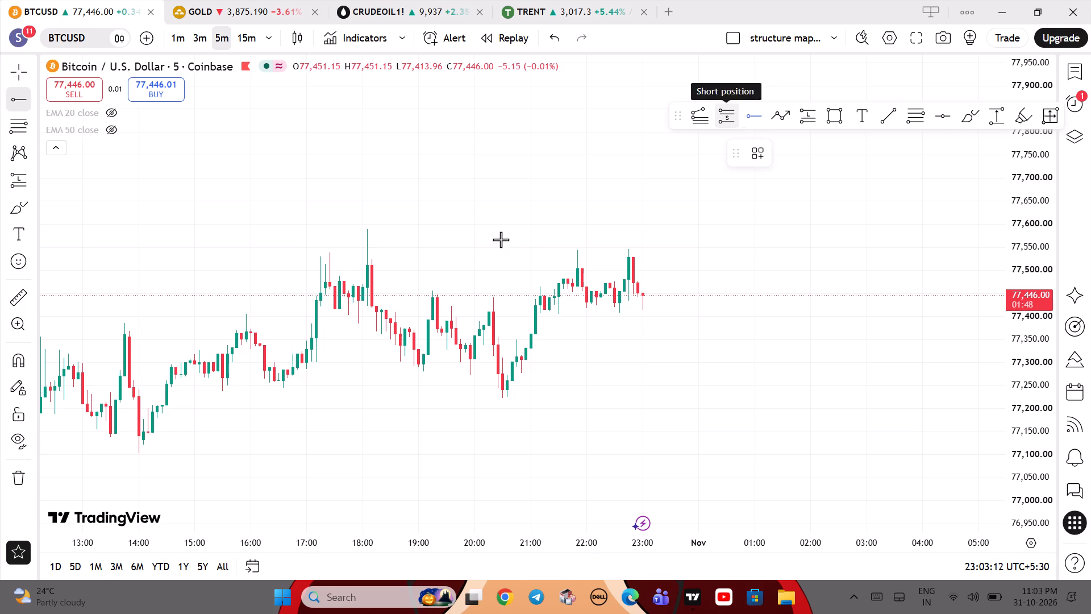
left_click(228, 380)
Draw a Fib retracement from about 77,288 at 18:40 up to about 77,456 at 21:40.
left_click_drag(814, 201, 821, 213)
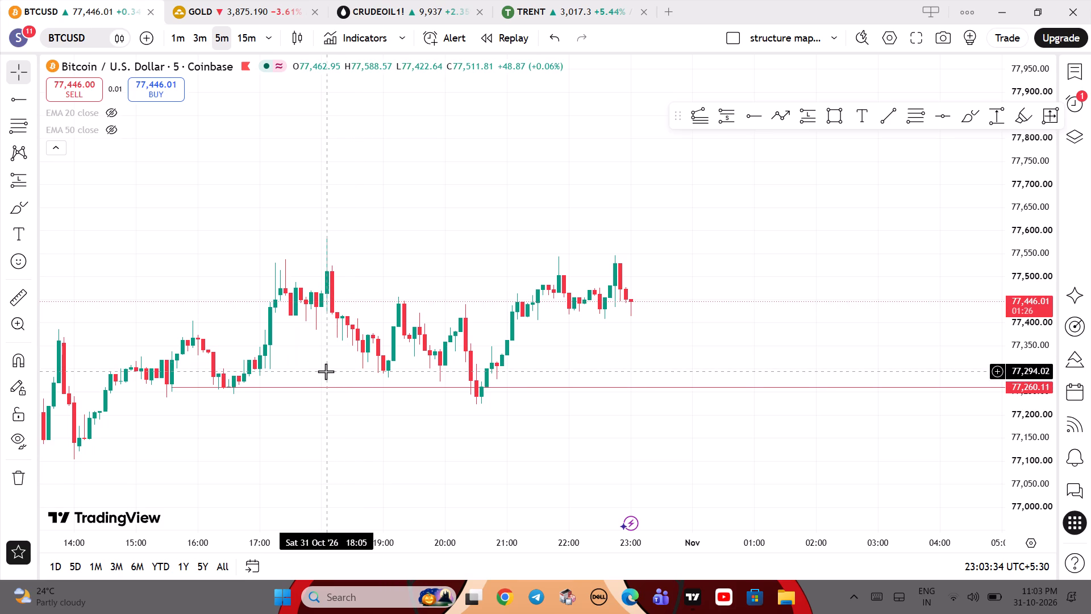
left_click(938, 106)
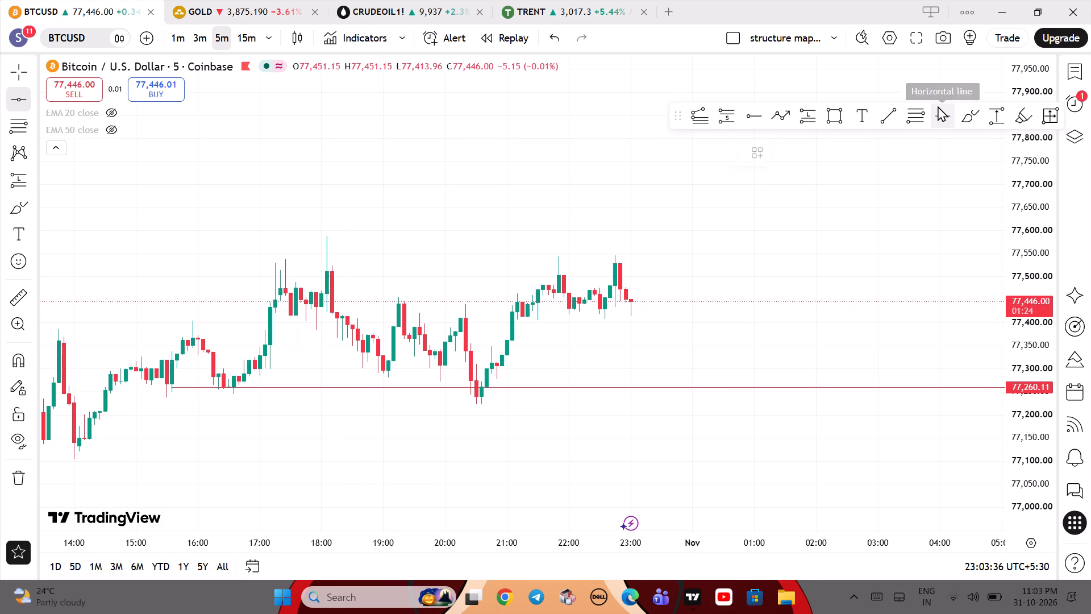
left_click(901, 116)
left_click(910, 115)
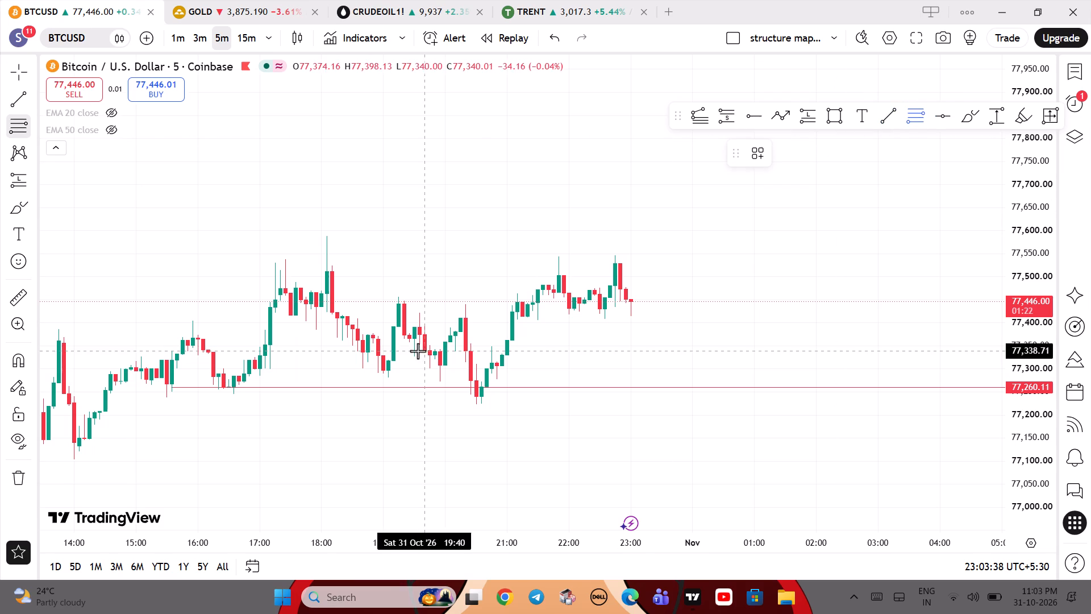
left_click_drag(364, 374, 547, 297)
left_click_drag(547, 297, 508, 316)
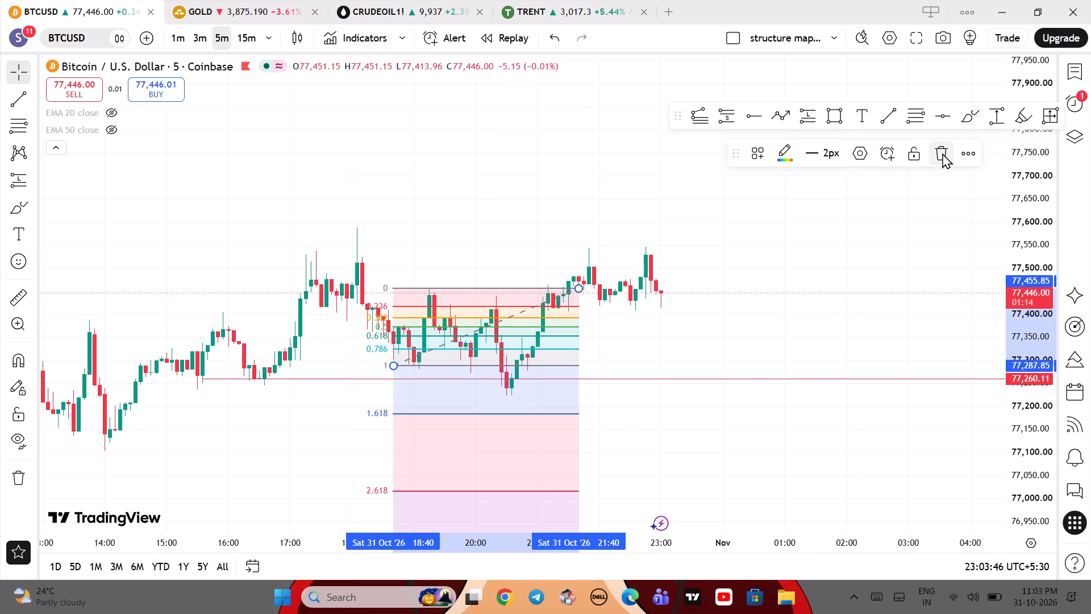
Examine the Fib retracement against the price action on the 1-minute timeframe.
left_click(185, 39)
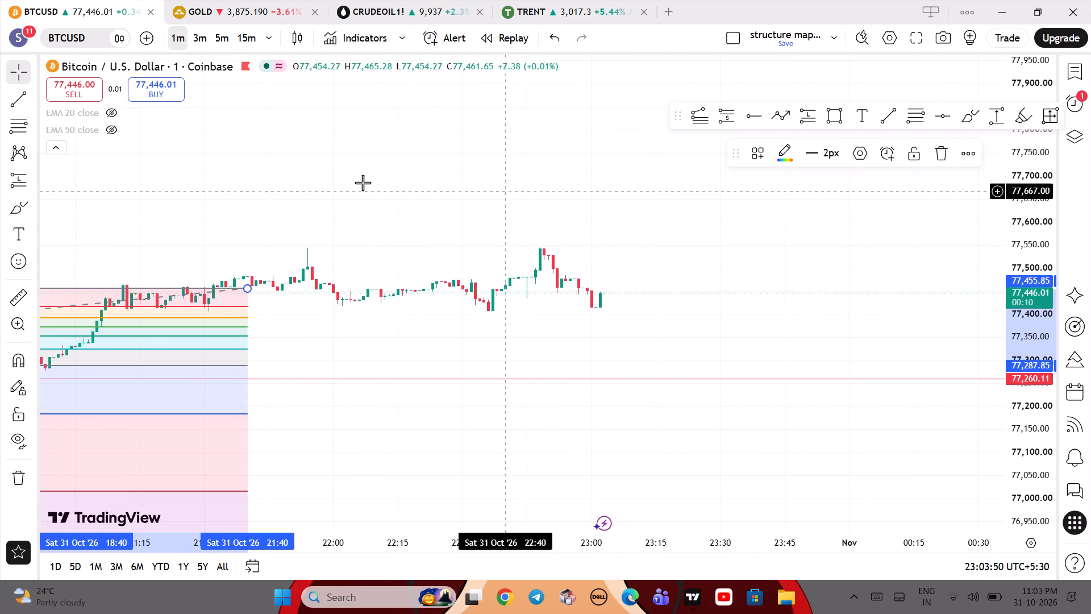
left_click_drag(351, 185, 904, 196)
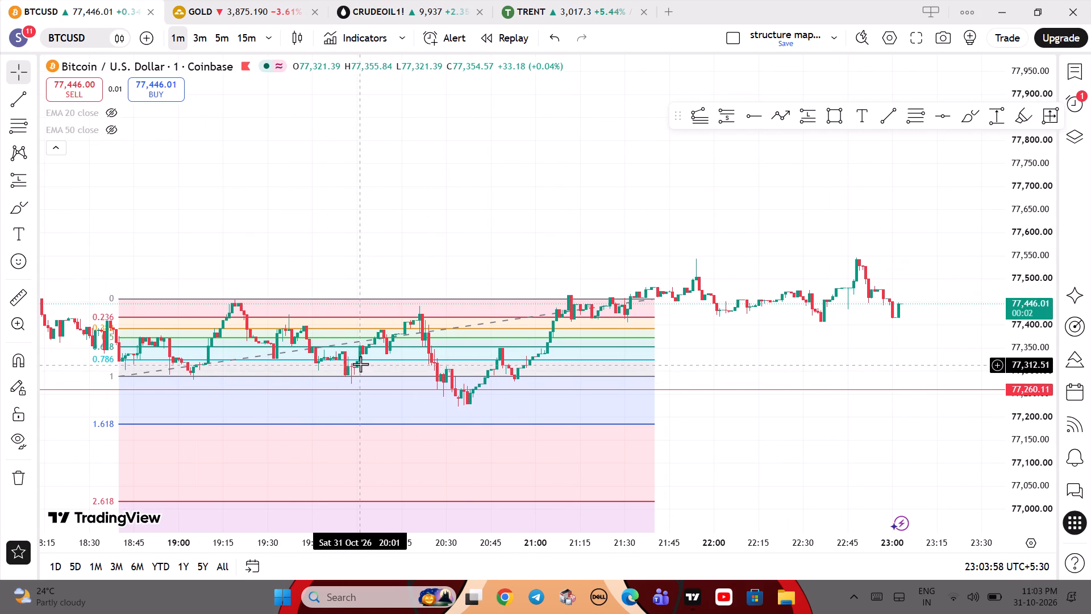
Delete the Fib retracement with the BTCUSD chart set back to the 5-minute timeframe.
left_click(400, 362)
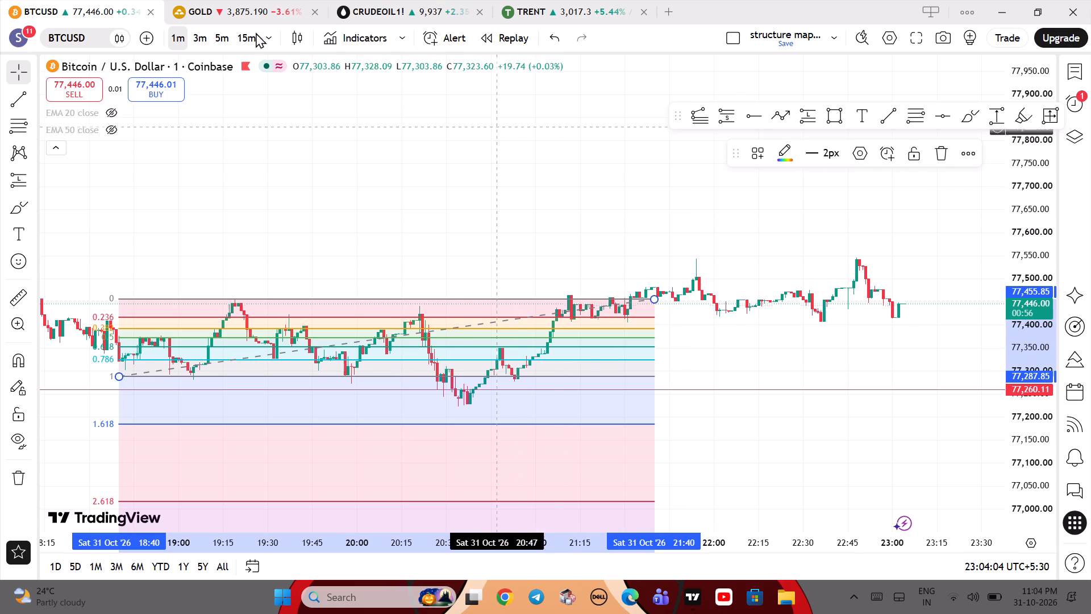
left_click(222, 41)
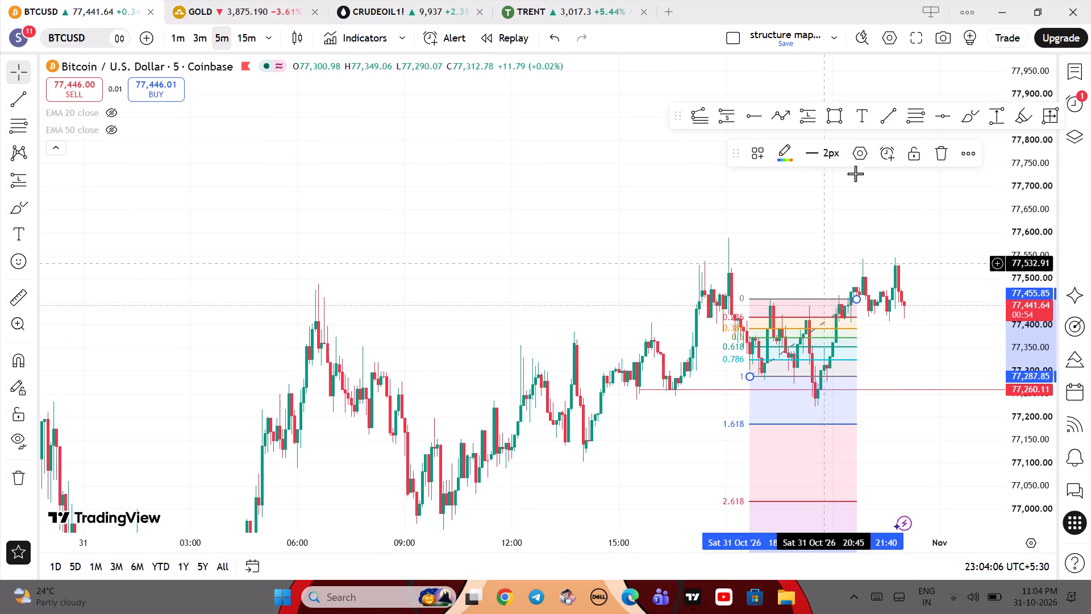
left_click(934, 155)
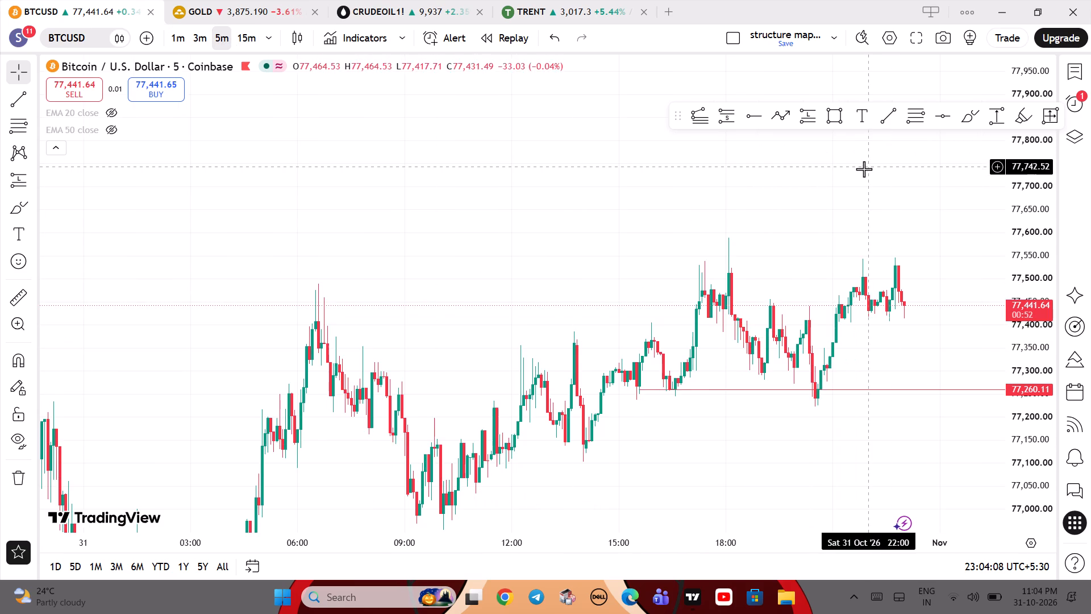
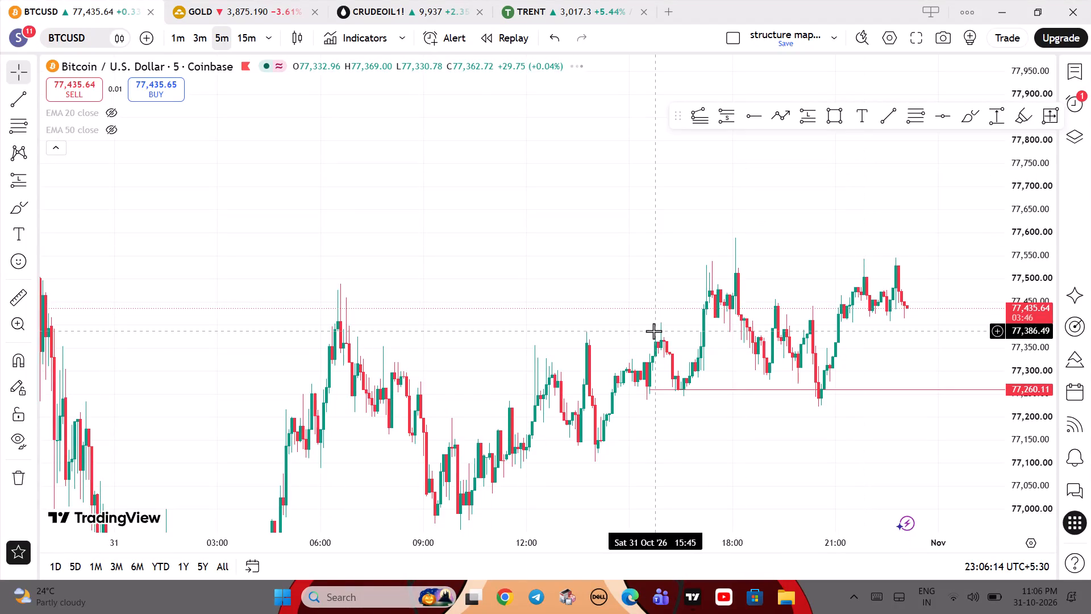
Examine the BTCUSD 5-minute price action from the evening of 30 October through the latest candles on a compressed price scale.
left_click_drag(653, 331, 555, 292)
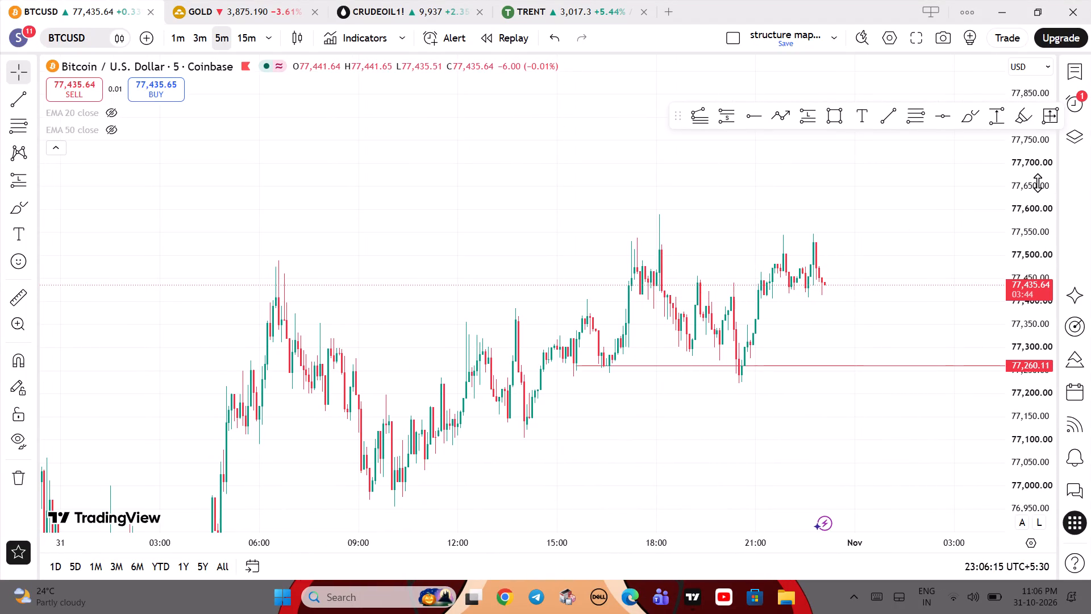
left_click_drag(1038, 182, 1015, 399)
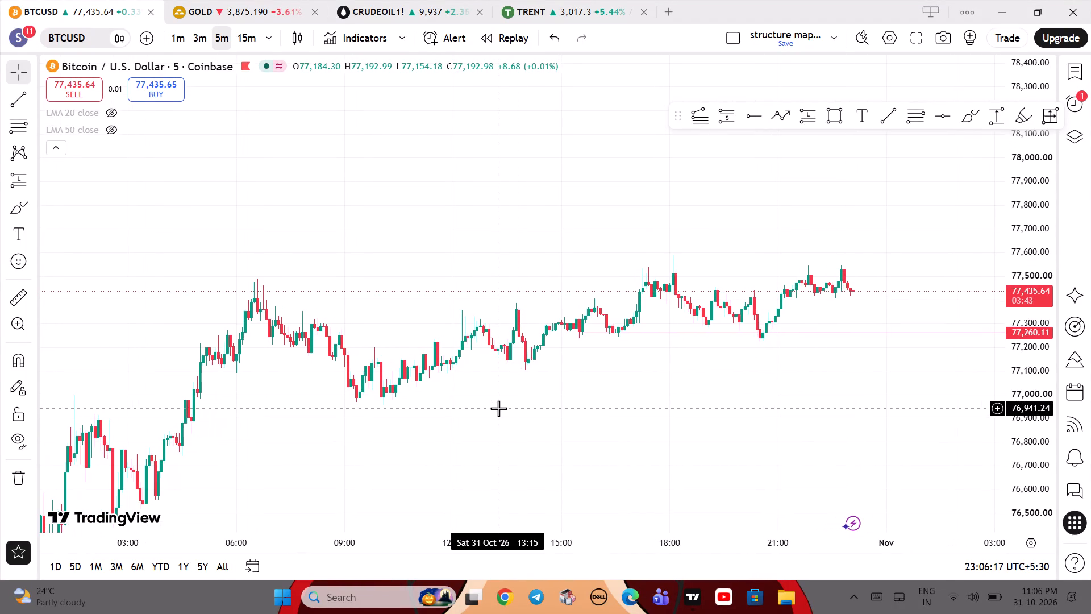
left_click(245, 284)
left_click_drag(245, 284, 441, 255)
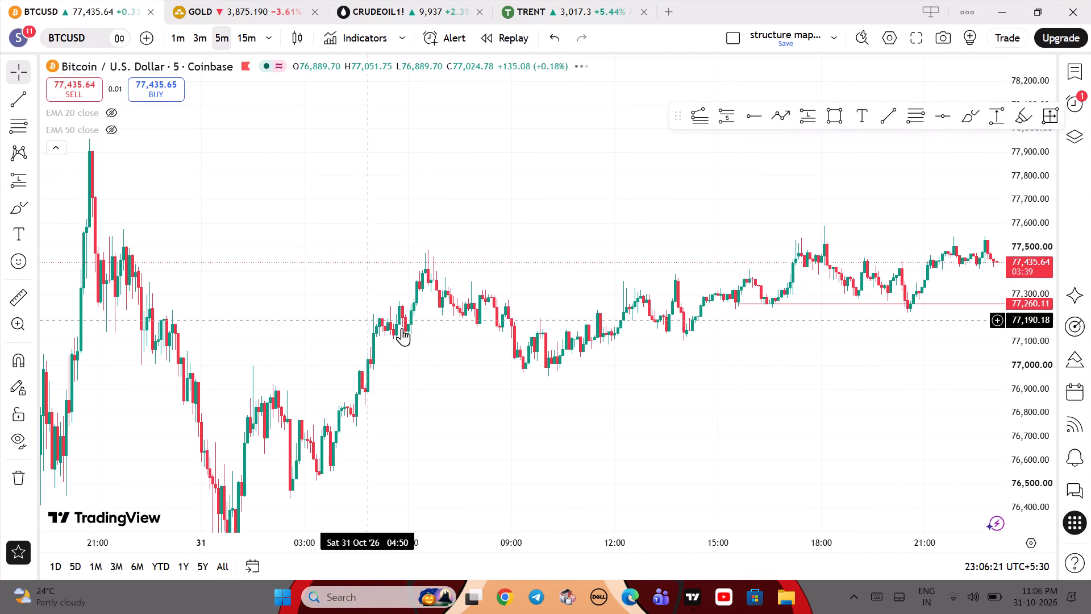
left_click_drag(402, 328, 126, 349)
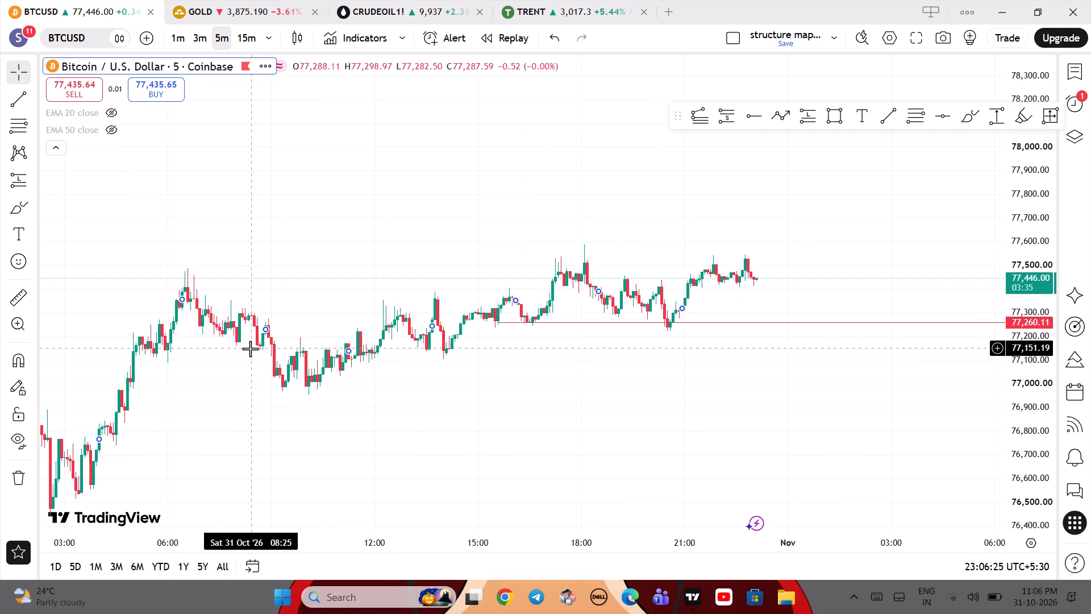
left_click(251, 346)
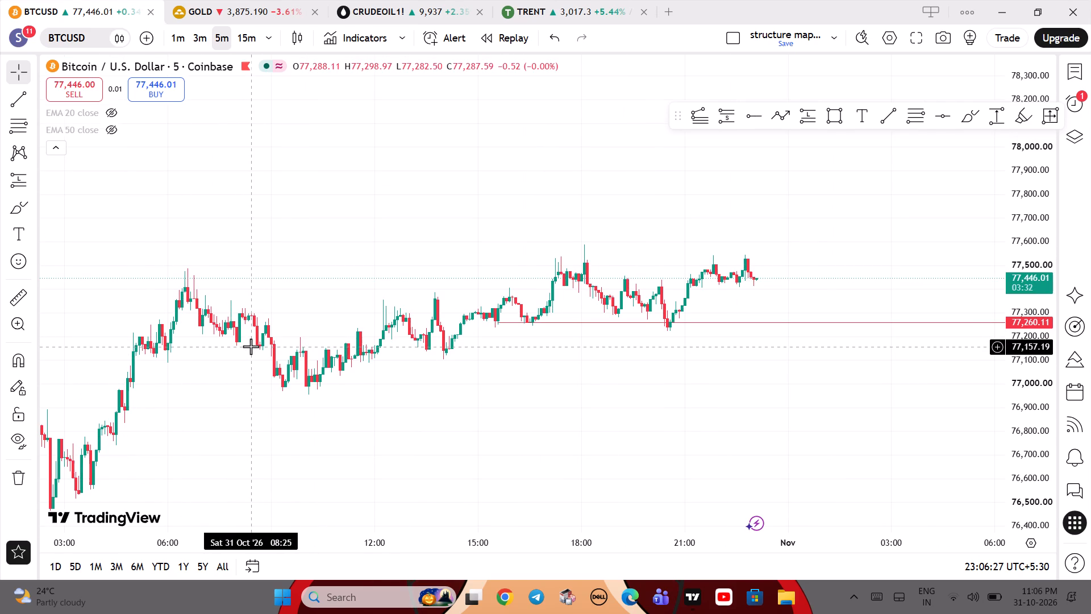
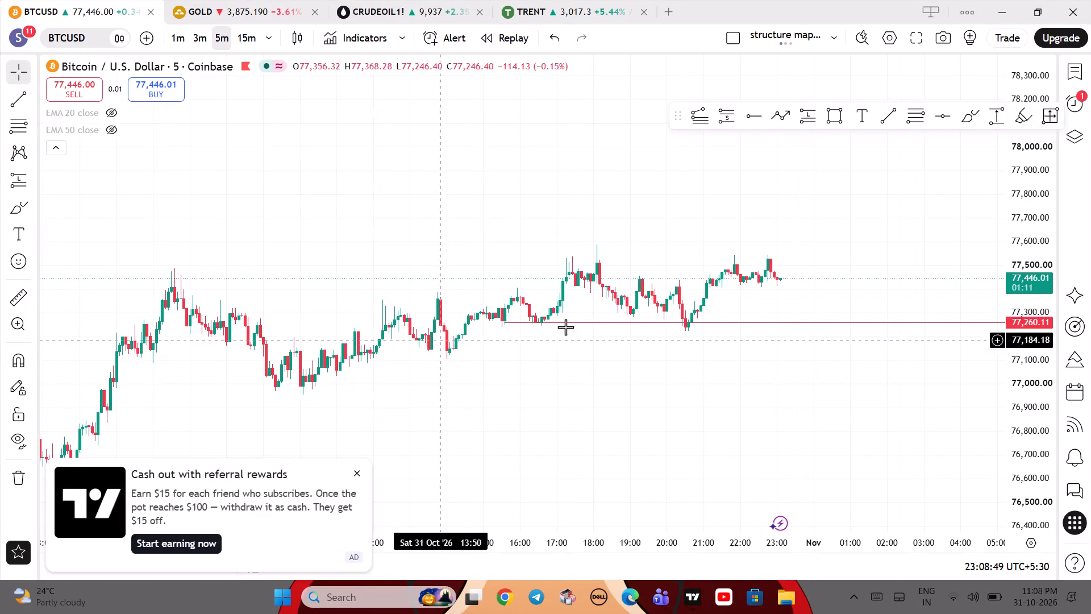
Dismiss the referral rewards advertisement covering the chart.
left_click_drag(813, 315, 535, 328)
left_click(356, 478)
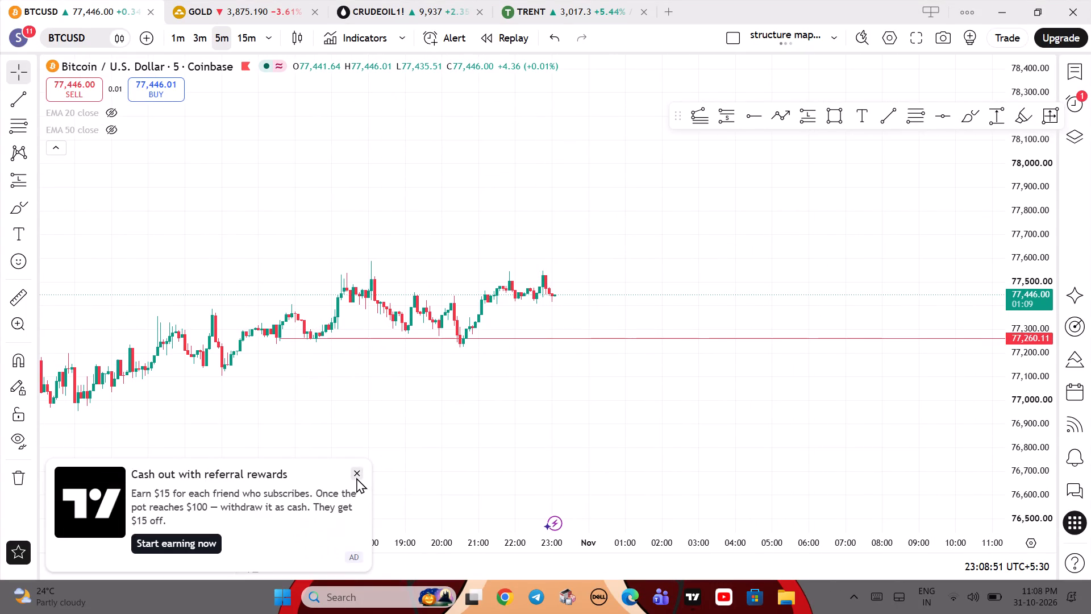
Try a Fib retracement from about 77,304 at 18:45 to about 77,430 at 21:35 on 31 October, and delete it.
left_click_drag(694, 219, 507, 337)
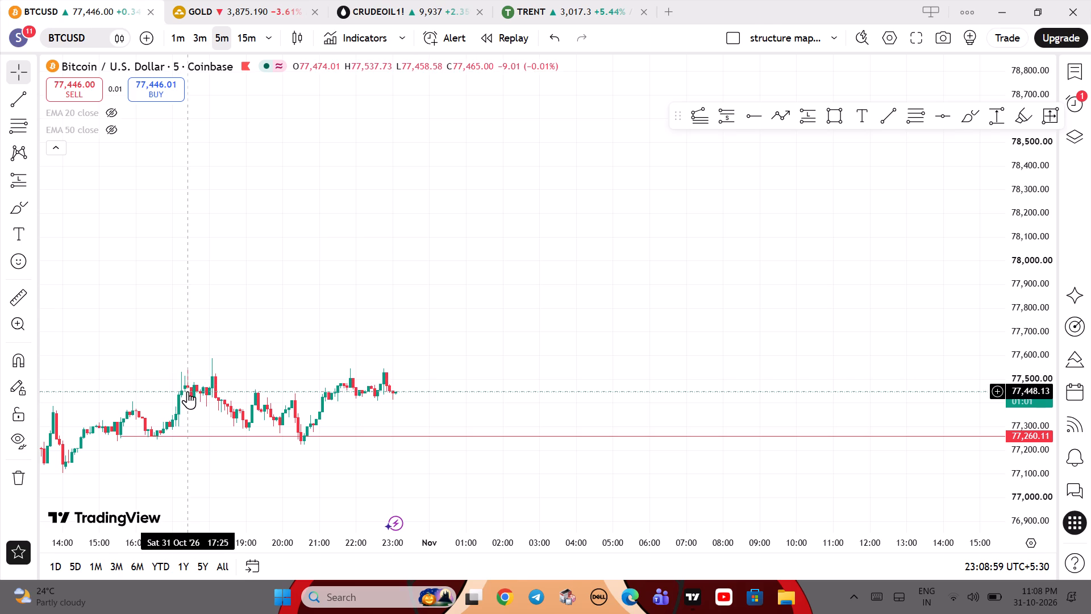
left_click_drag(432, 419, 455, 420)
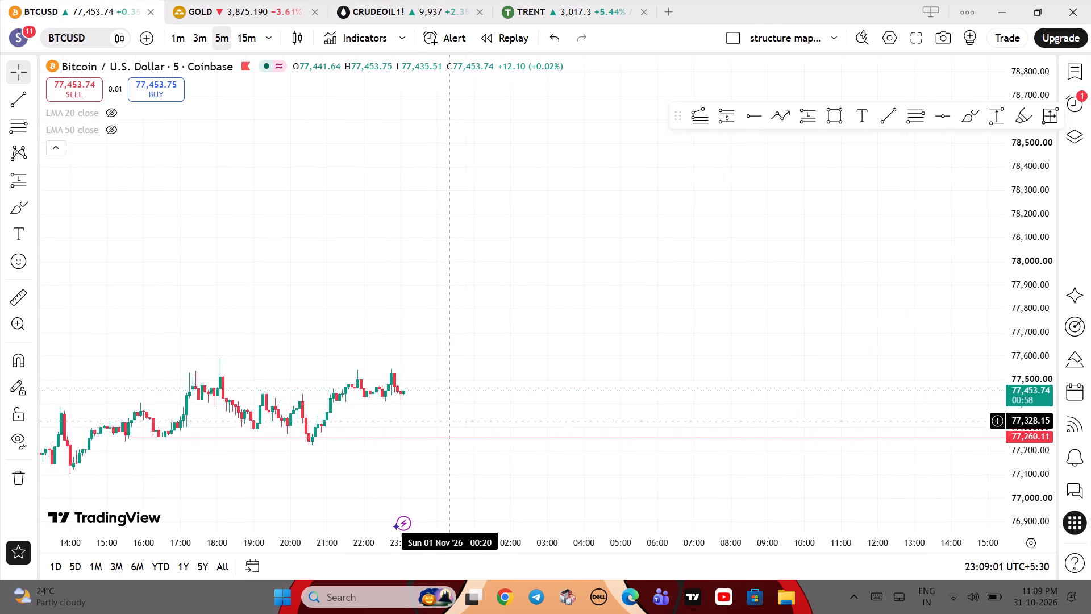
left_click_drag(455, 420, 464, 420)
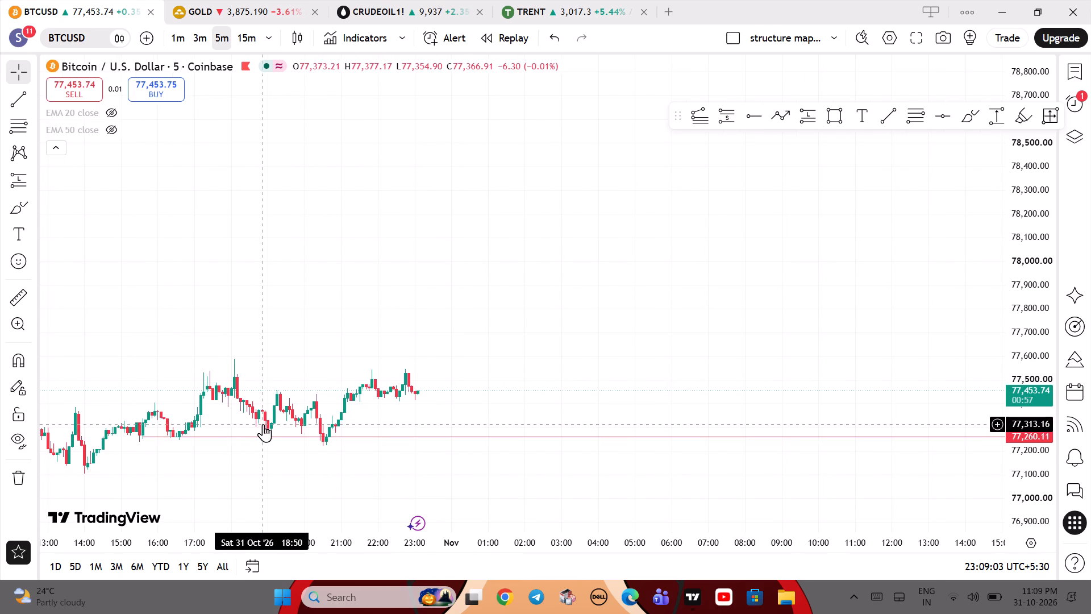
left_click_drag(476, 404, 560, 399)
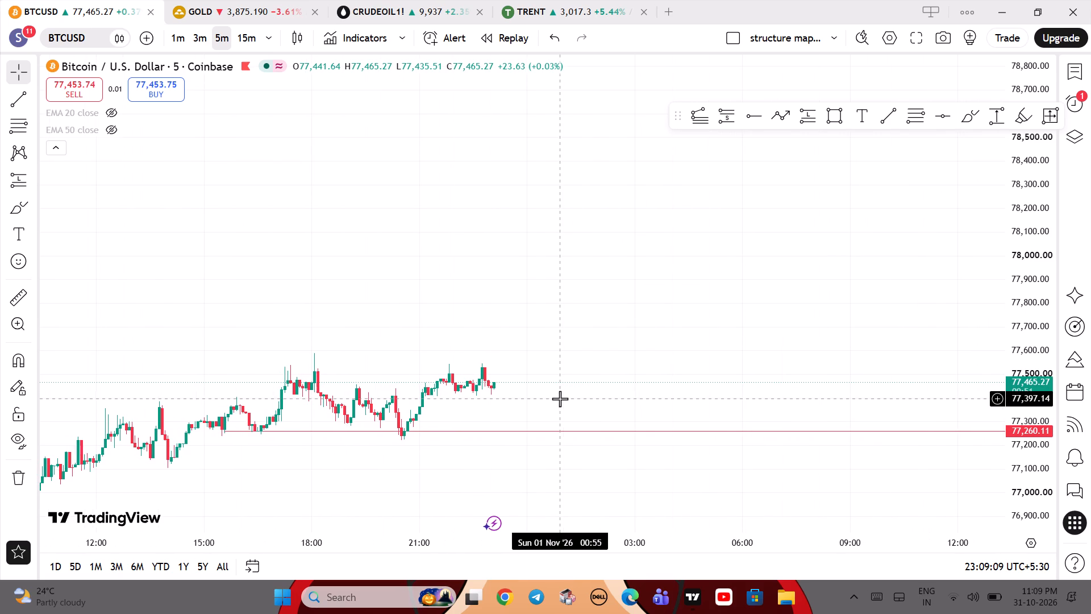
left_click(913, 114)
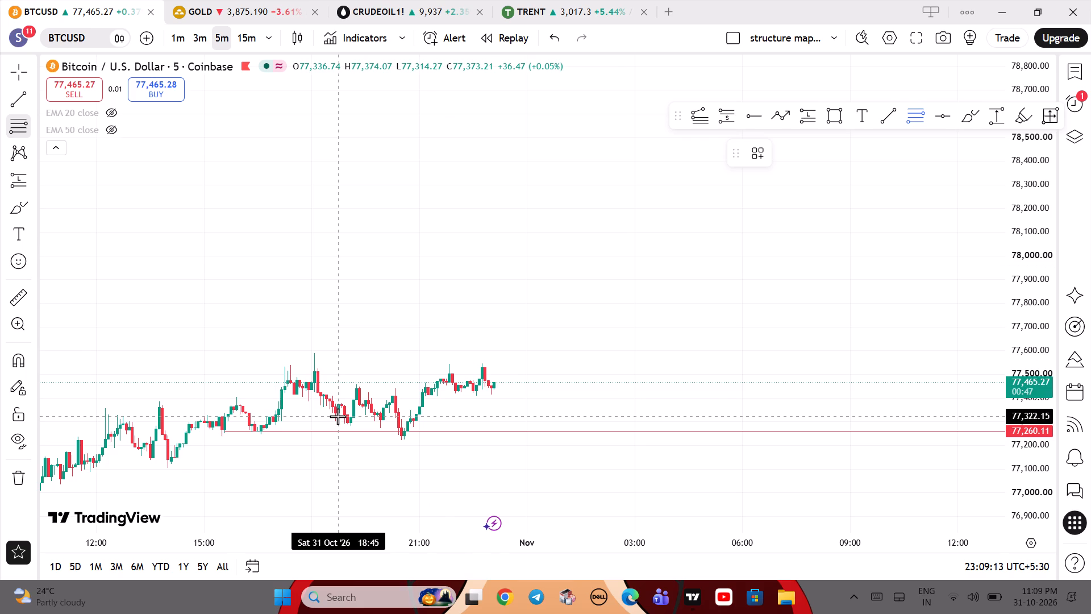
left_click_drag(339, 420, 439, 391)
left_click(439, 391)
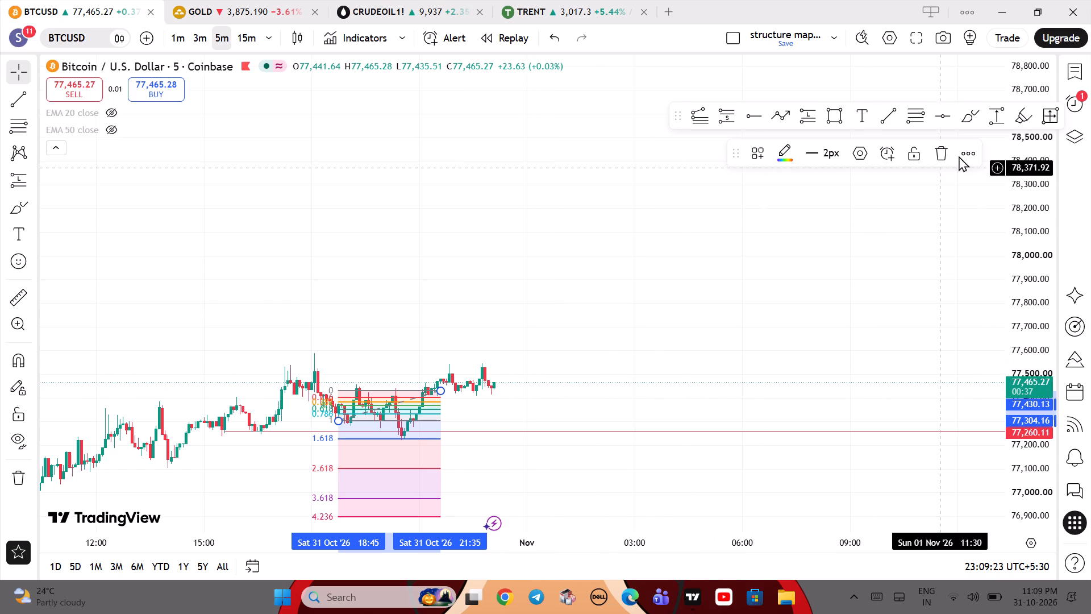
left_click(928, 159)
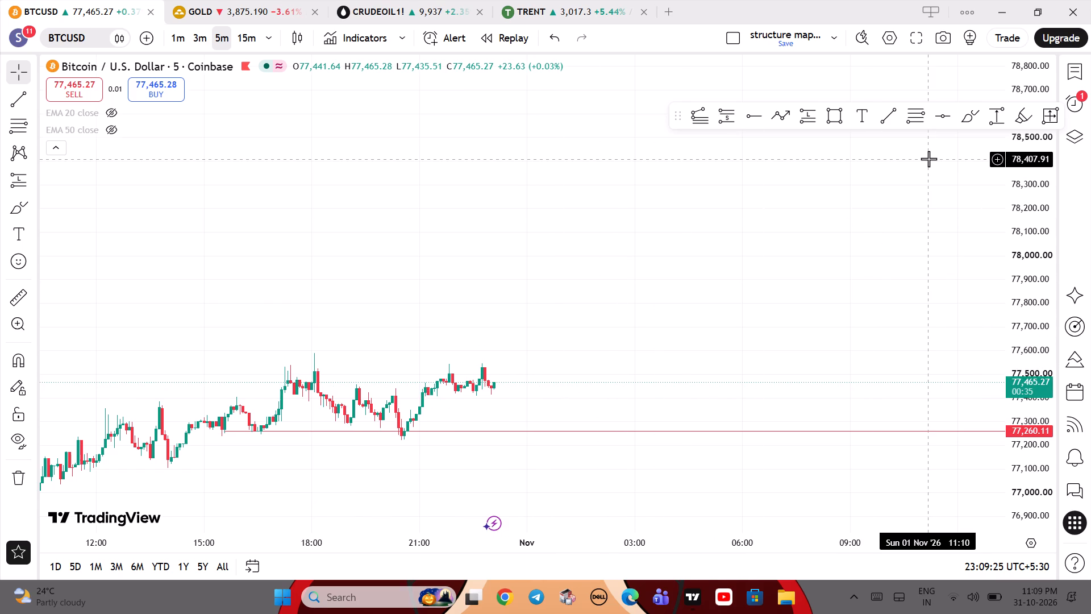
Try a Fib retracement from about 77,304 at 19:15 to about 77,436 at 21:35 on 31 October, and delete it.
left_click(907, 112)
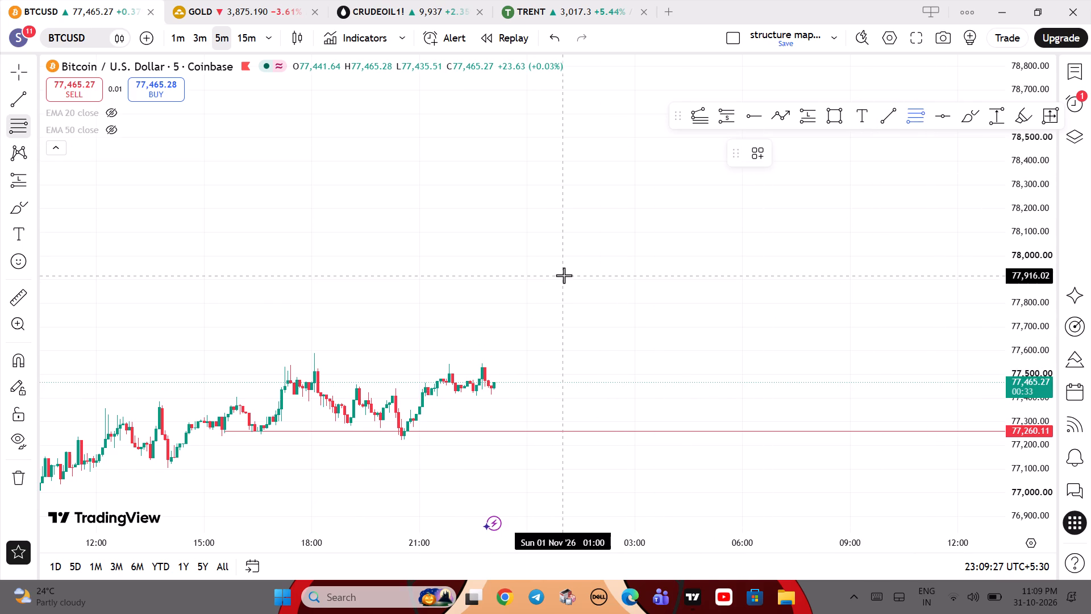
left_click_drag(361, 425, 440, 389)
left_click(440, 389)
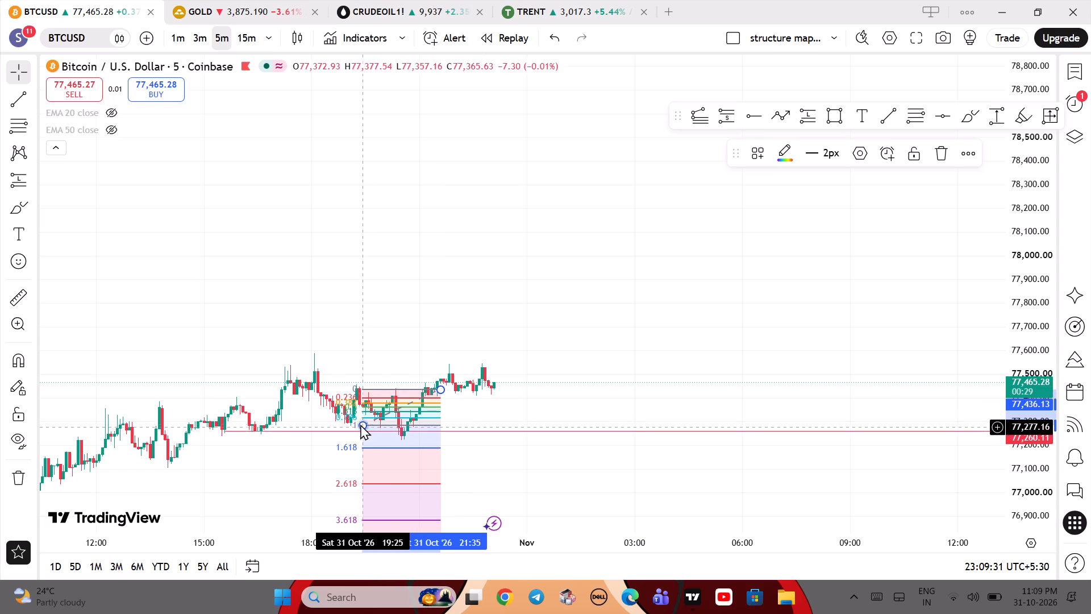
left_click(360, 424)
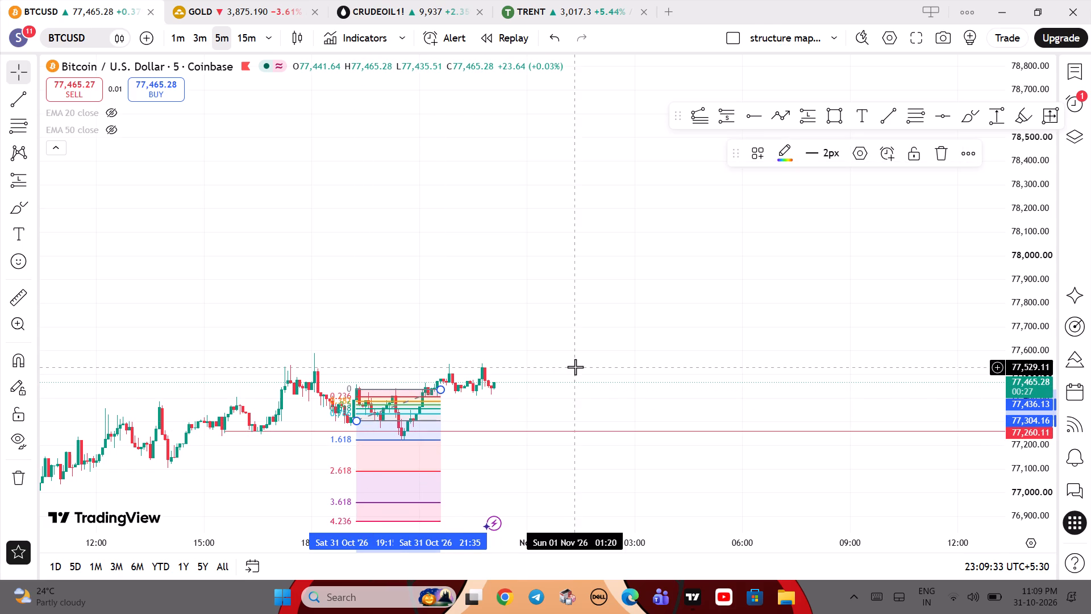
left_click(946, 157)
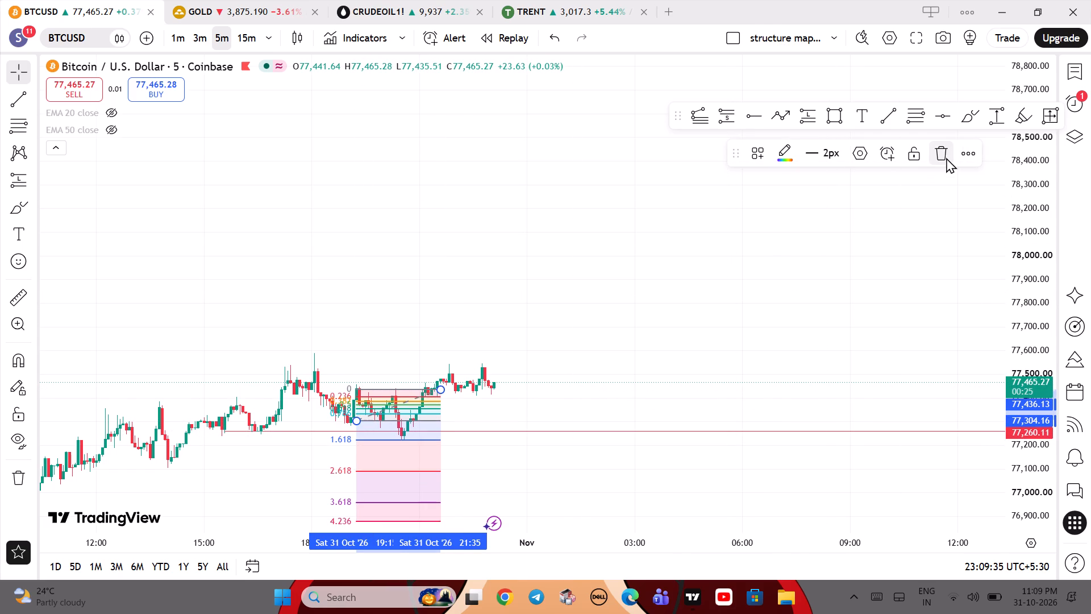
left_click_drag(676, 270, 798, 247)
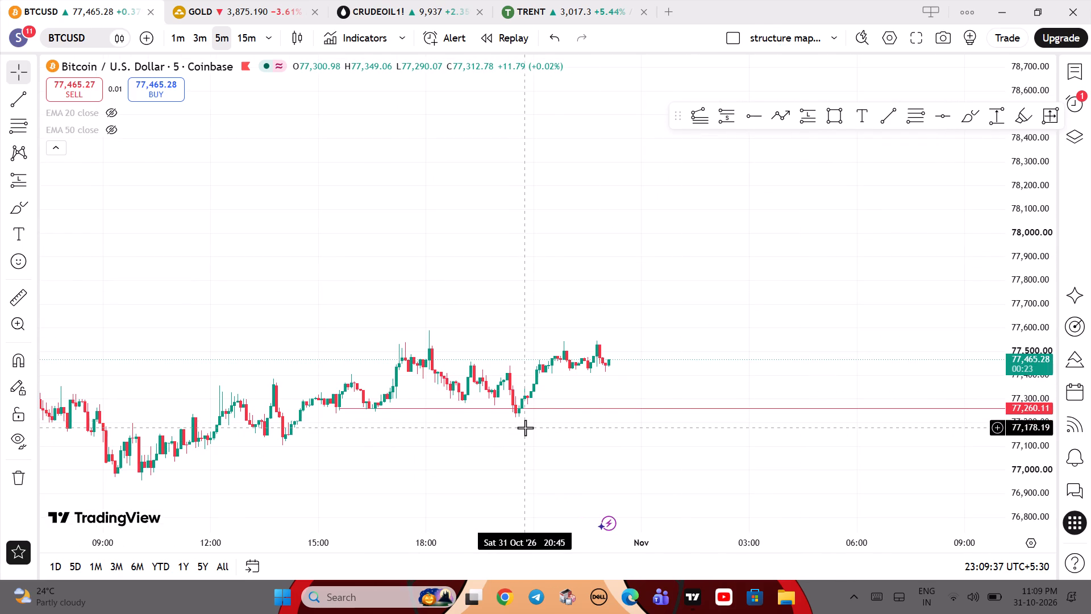
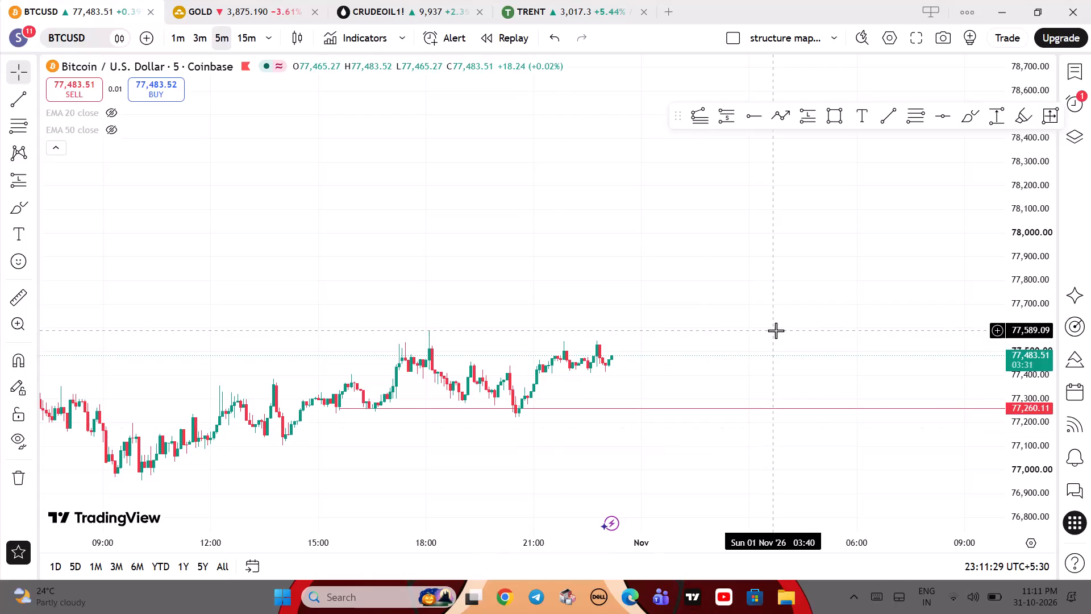
Examine the recent BTCUSD swings from about 14:00 on 31 October at a larger price and time scale.
left_click_drag(1019, 462, 991, 260)
left_click_drag(705, 359, 726, 264)
scroll(726, 264, "left", 1)
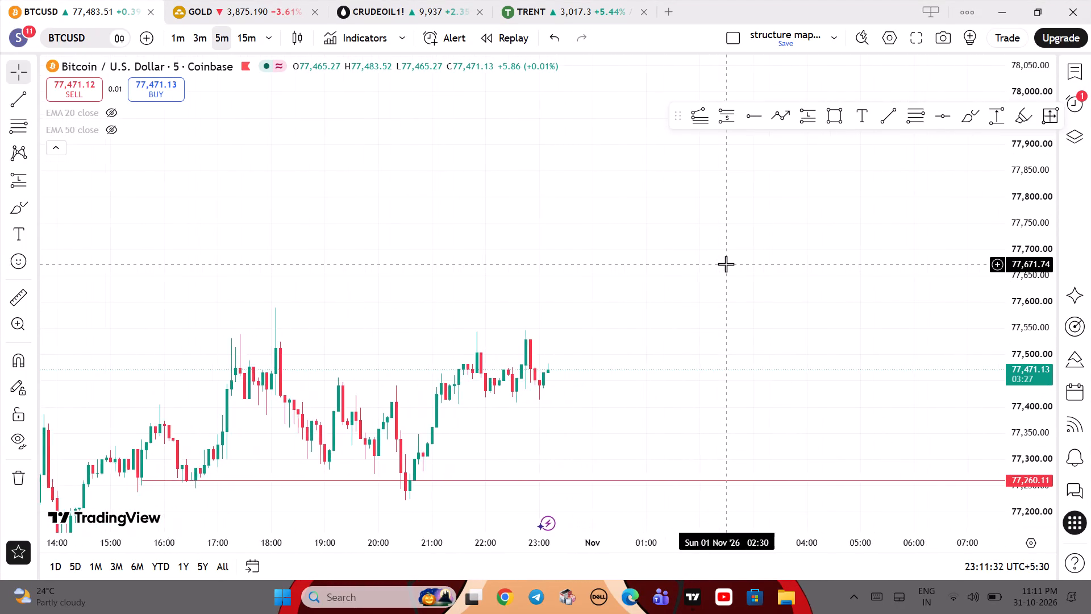
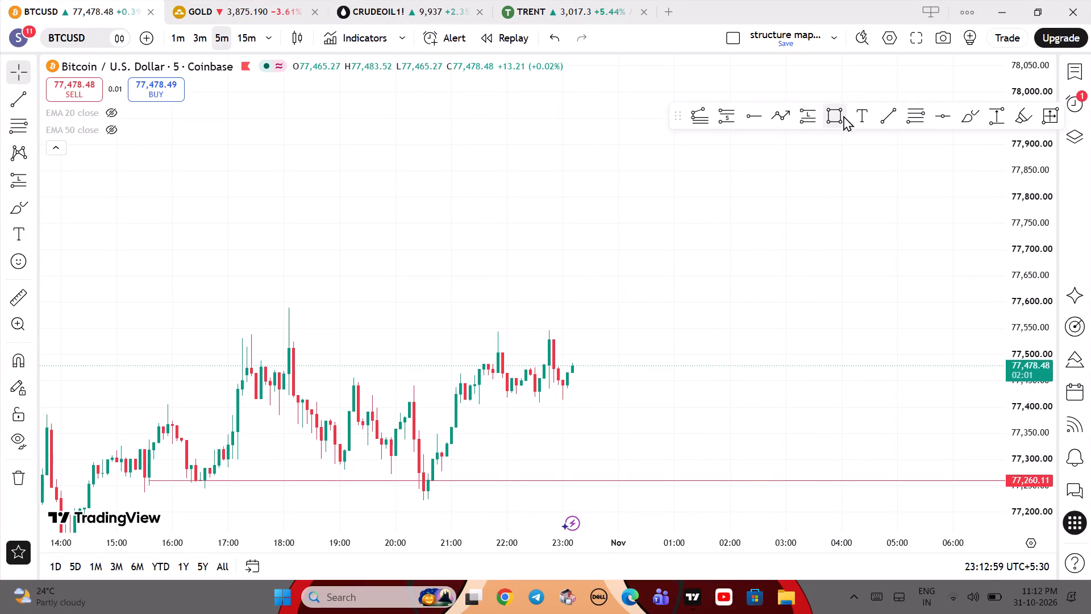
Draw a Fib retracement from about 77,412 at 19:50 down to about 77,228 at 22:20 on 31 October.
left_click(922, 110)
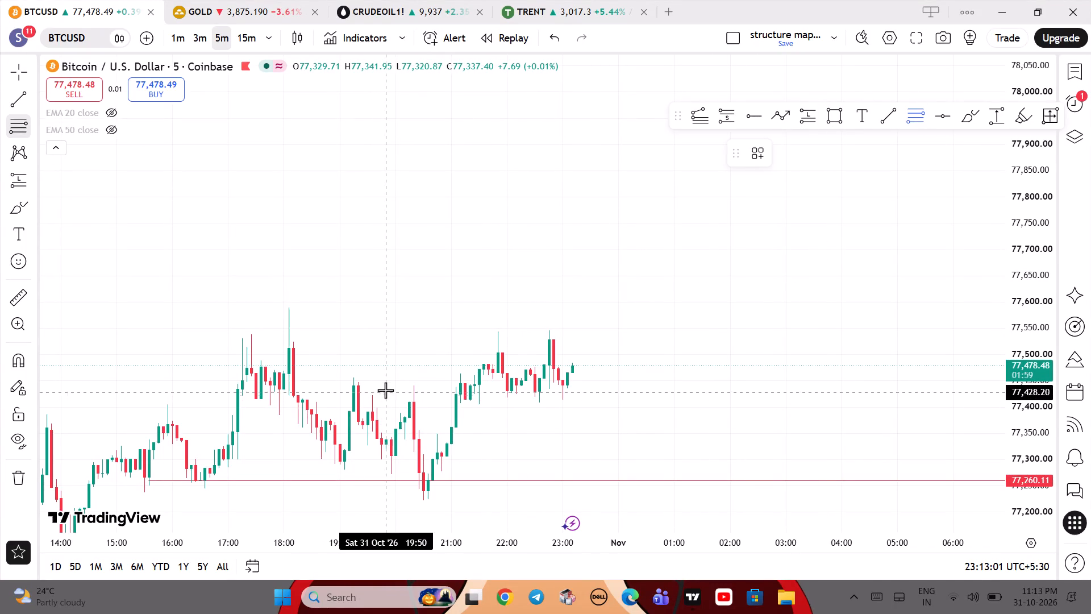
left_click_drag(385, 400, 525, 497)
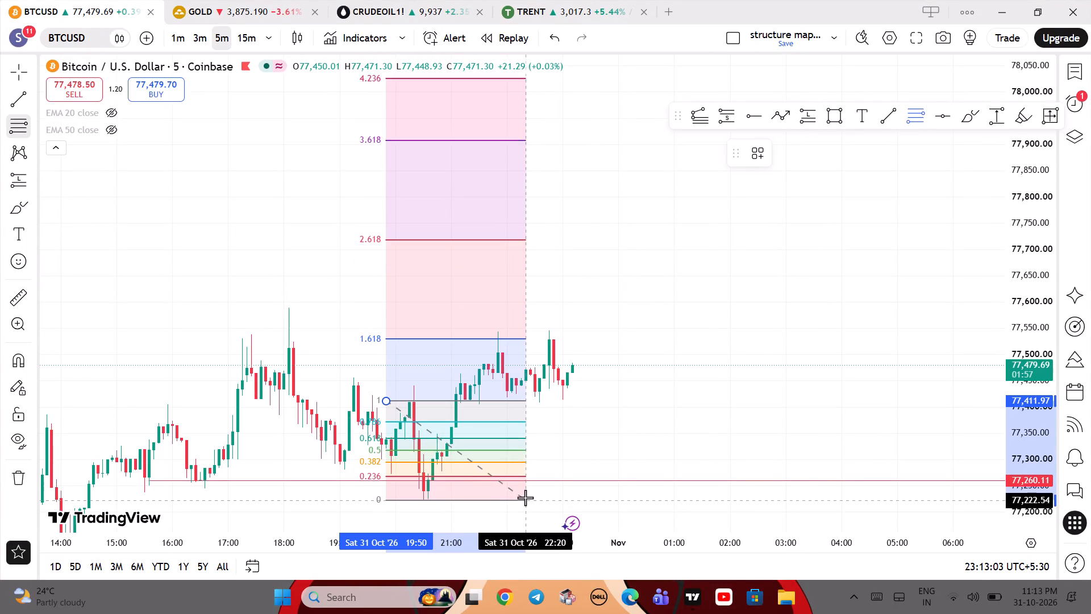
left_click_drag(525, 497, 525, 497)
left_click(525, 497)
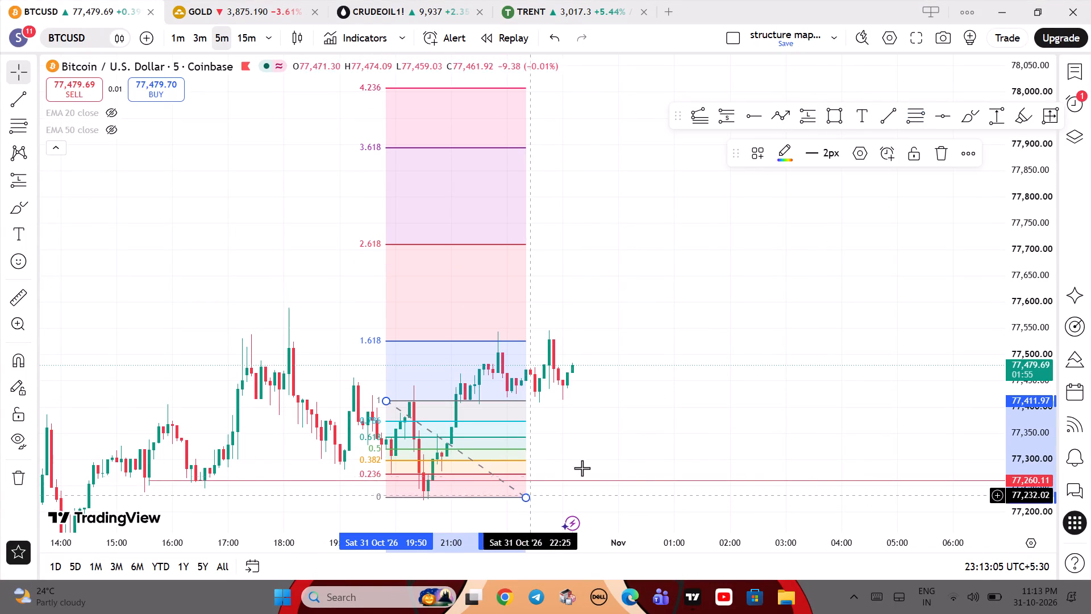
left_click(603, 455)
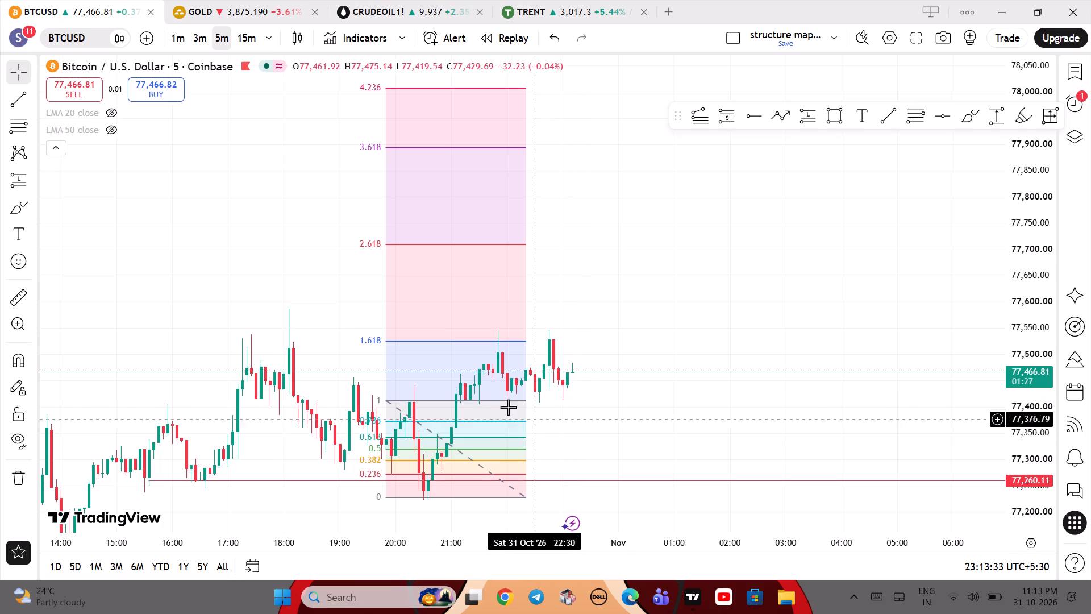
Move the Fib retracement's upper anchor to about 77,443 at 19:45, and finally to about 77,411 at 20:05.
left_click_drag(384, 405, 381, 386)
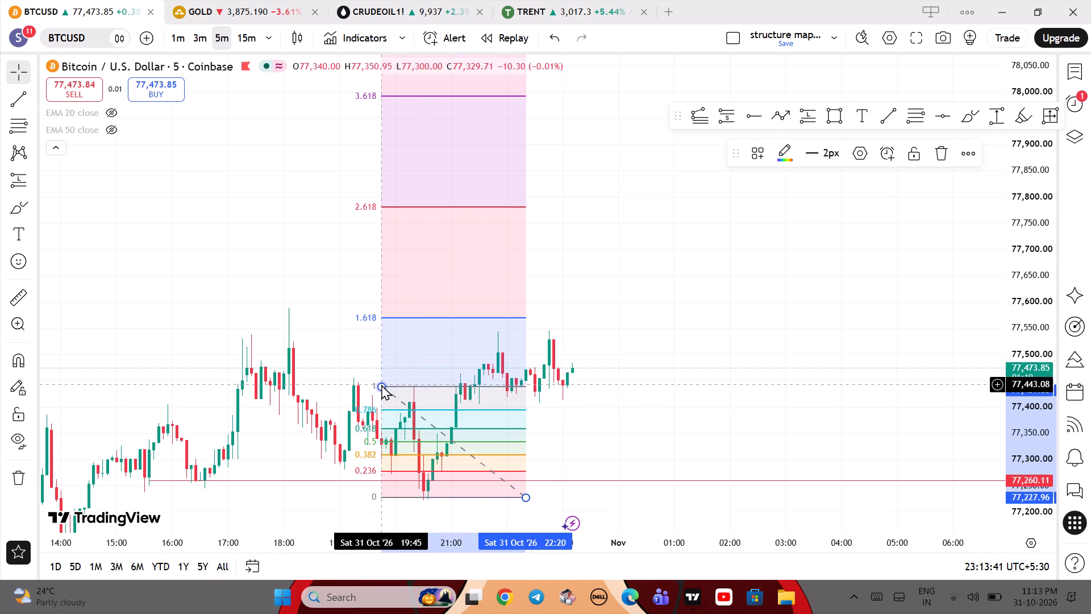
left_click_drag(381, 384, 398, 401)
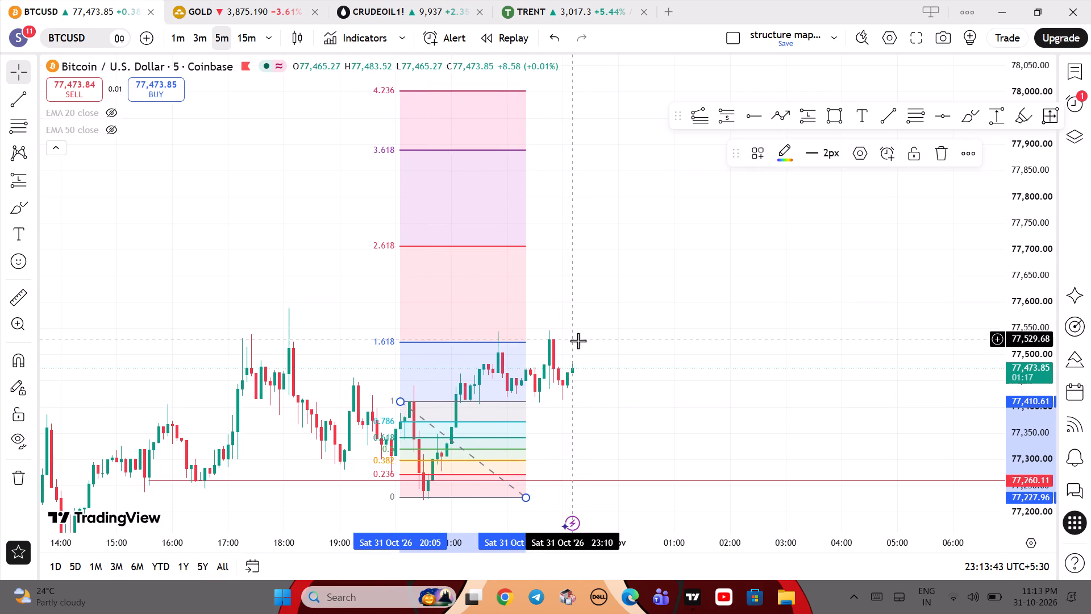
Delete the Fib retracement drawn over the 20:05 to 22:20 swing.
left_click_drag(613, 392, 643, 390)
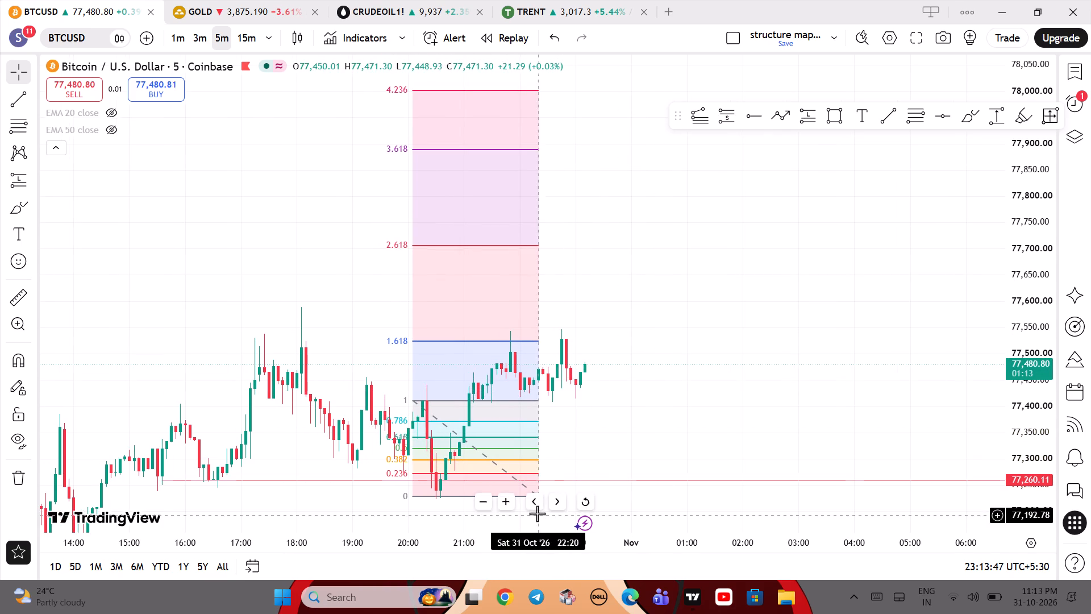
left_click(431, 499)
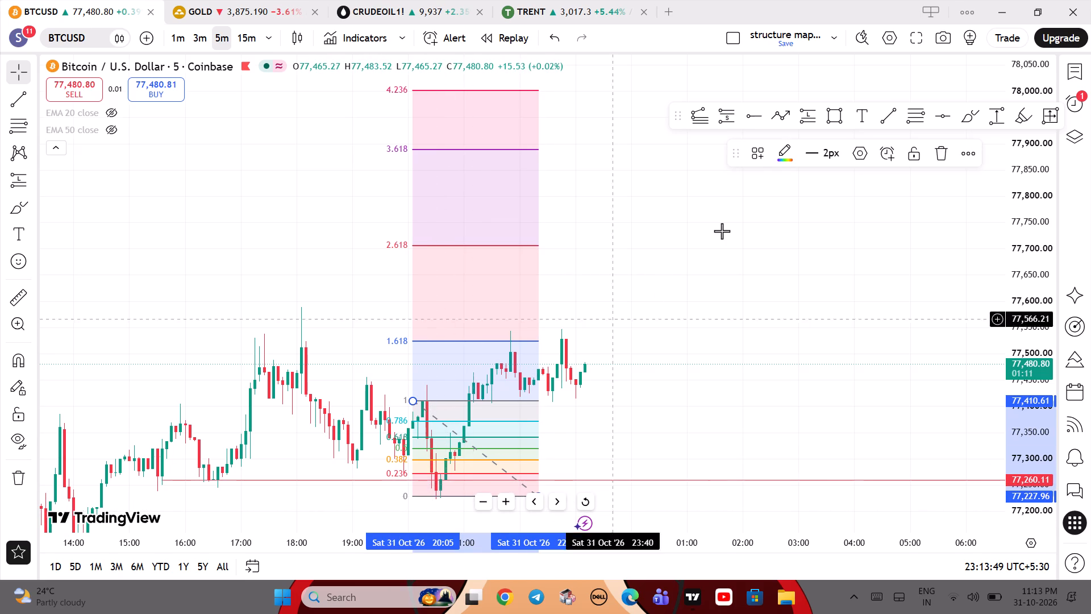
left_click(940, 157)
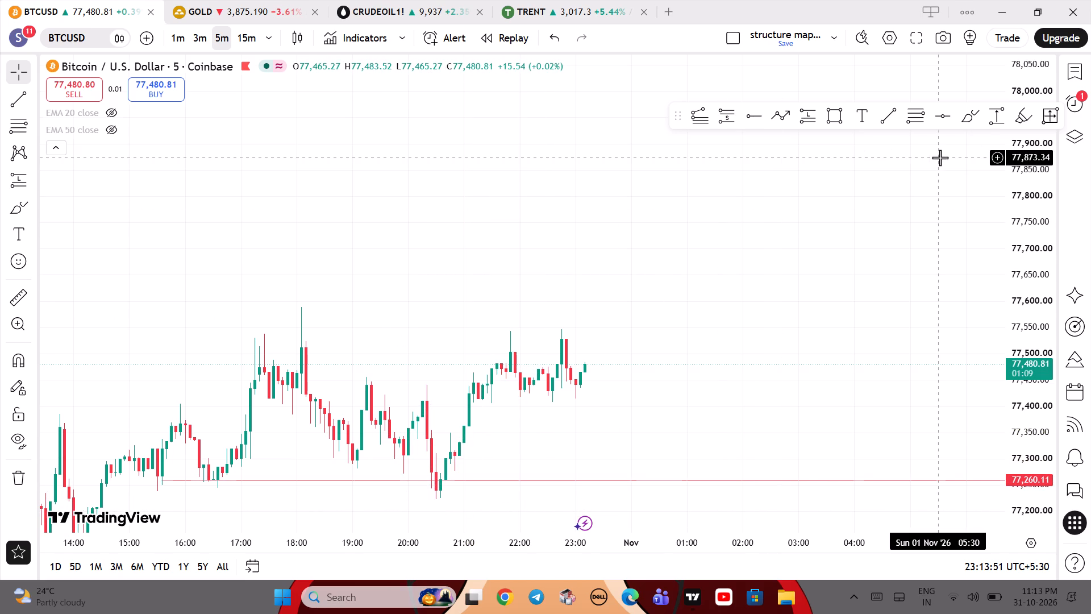
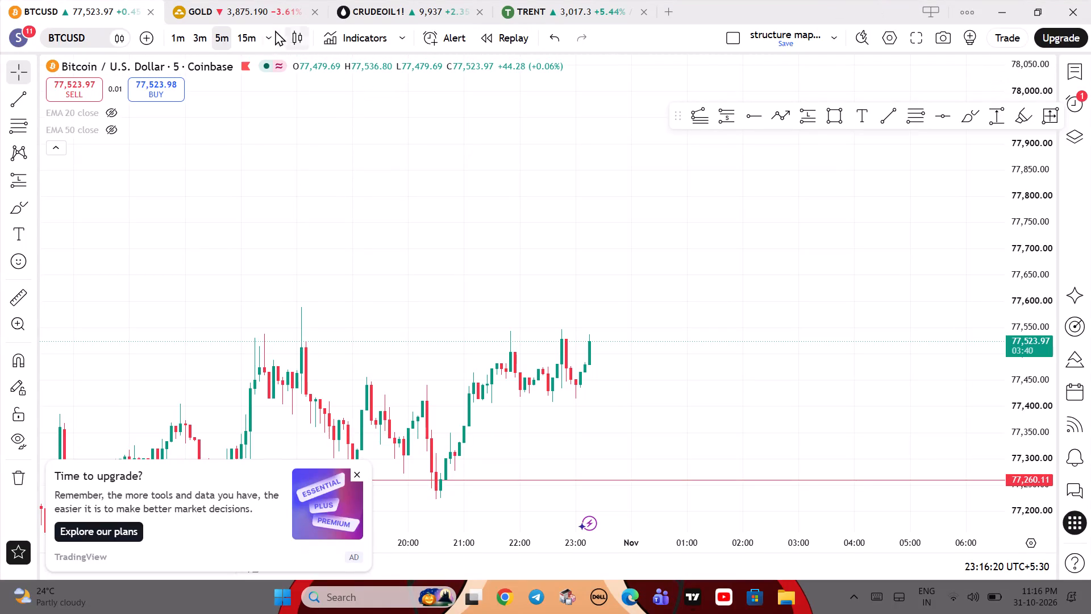
Switch the BTCUSD chart to the 15-minute interval and dismiss the upgrade advert.
left_click(249, 32)
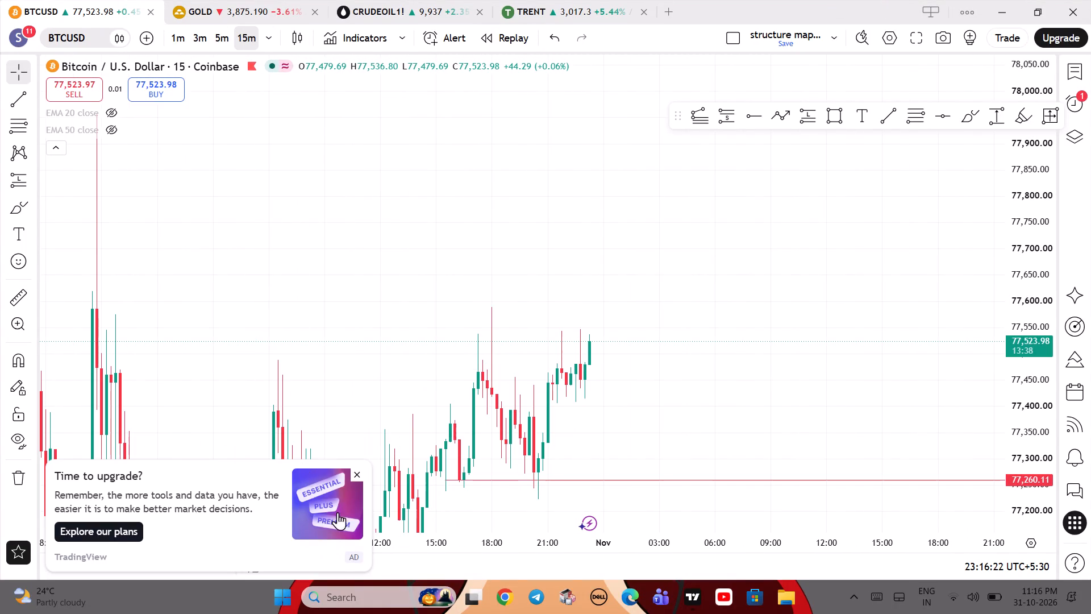
left_click(361, 475)
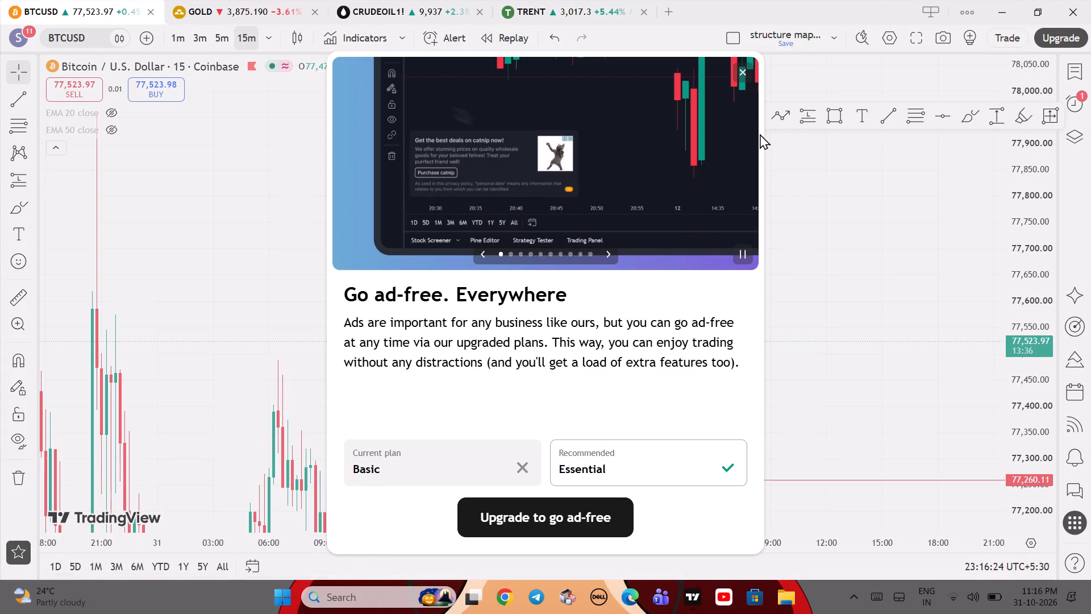
left_click(744, 74)
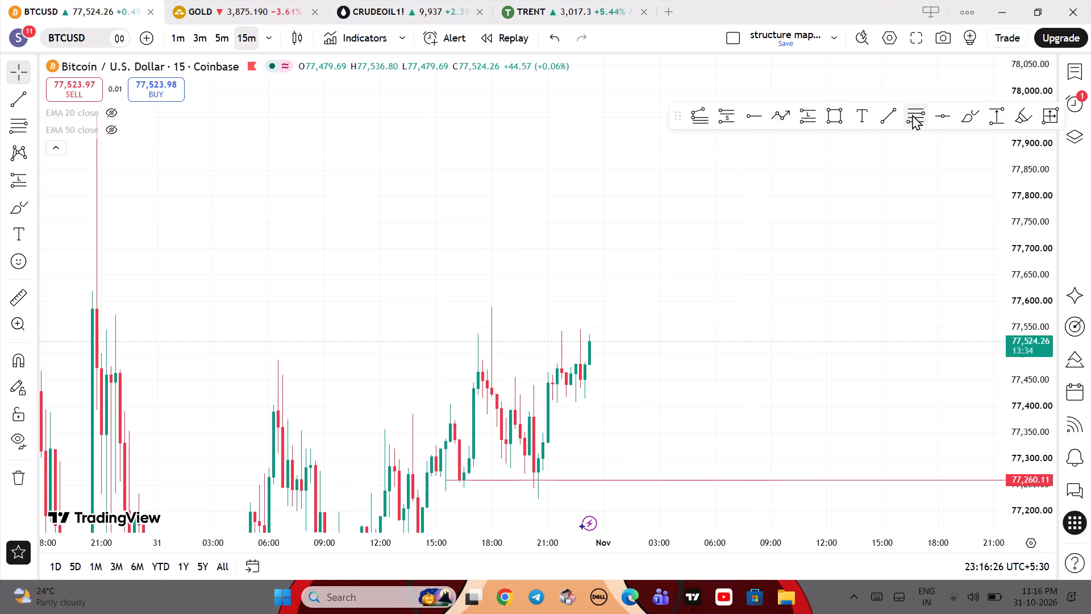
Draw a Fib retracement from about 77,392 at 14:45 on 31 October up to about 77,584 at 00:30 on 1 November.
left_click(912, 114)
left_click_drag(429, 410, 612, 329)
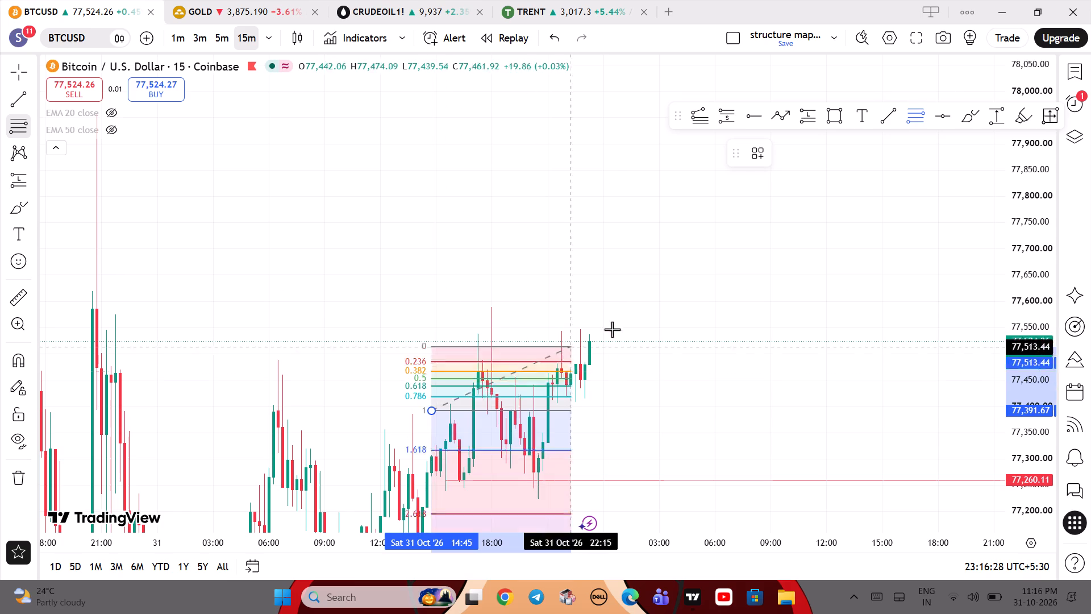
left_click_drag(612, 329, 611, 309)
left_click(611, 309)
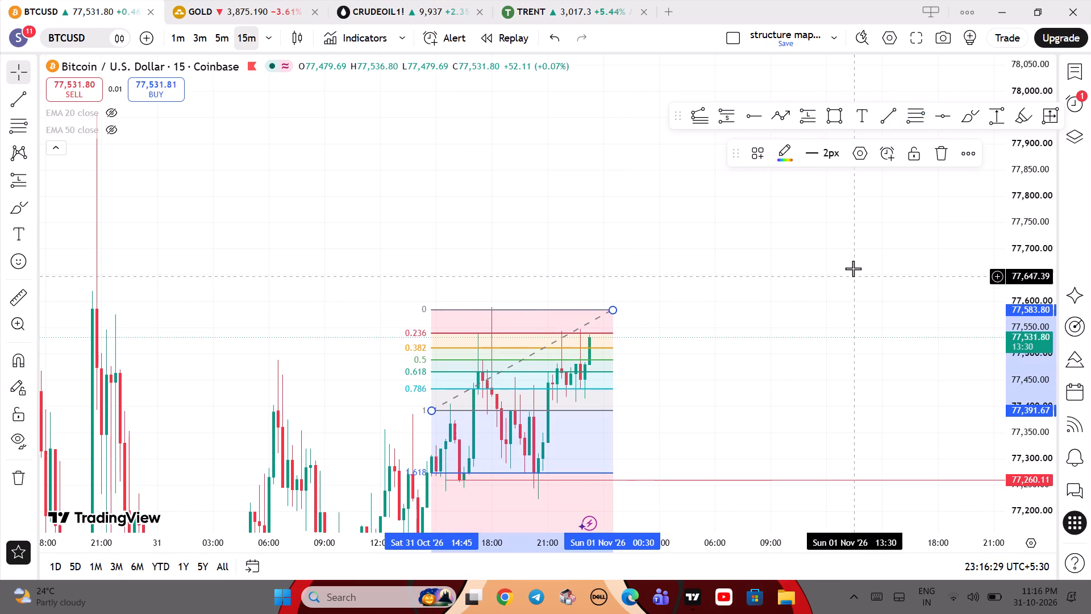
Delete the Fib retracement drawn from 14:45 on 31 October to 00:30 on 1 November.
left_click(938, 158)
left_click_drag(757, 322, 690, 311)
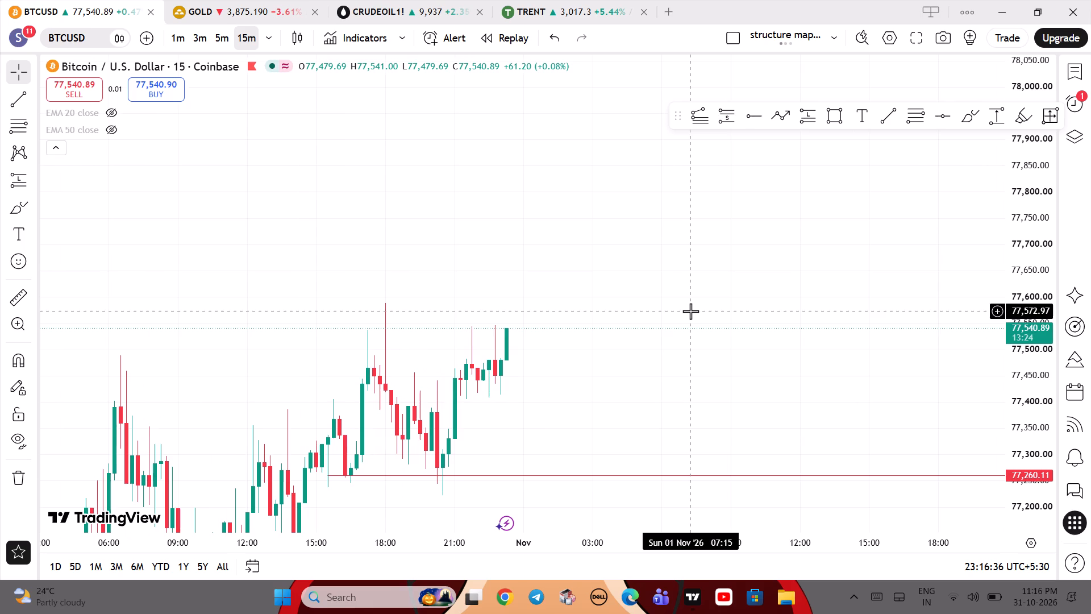
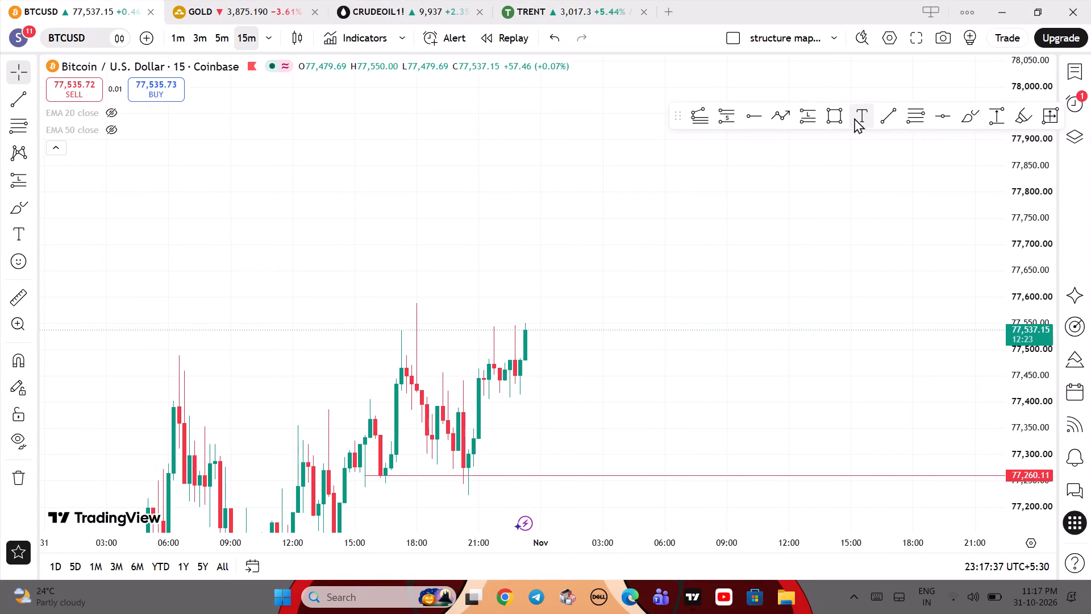
Draw a Fib retracement from about 77,543 at 21:00 on 31 October down to about 77,416 at 07:00 on 1 November.
left_click(907, 113)
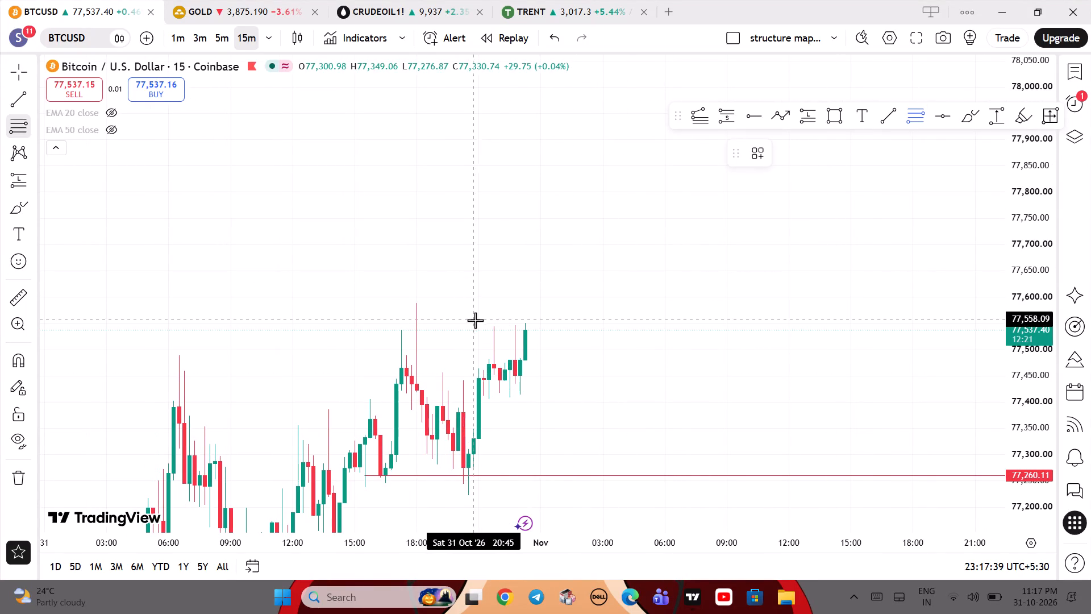
left_click_drag(480, 326, 612, 391)
left_click(612, 391)
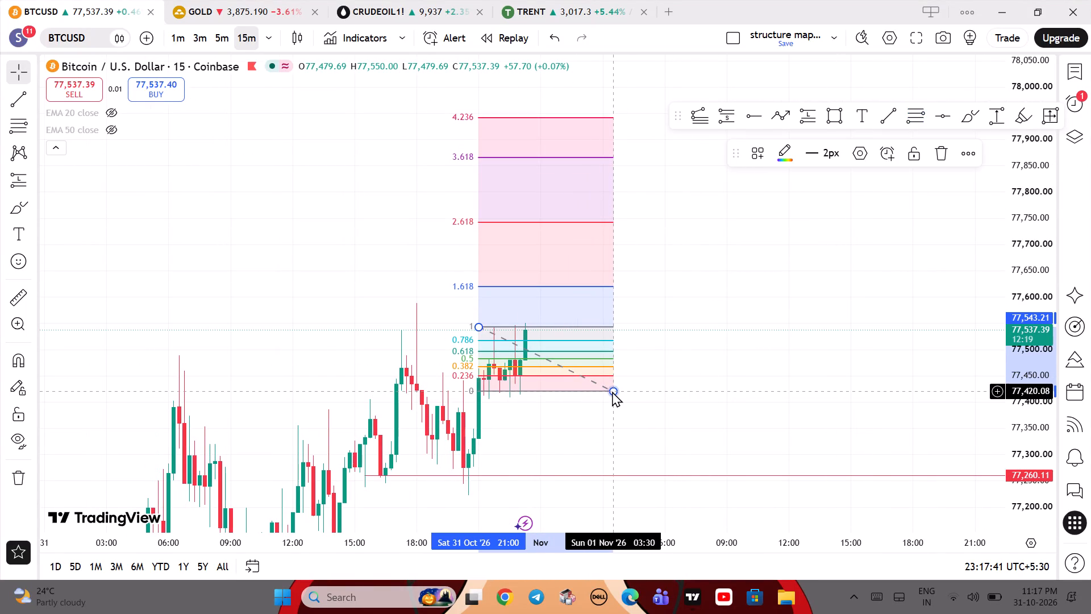
left_click(612, 391)
left_click_drag(612, 391, 620, 398)
left_click_drag(620, 398, 692, 380)
left_click(692, 380)
left_click_drag(692, 380, 685, 393)
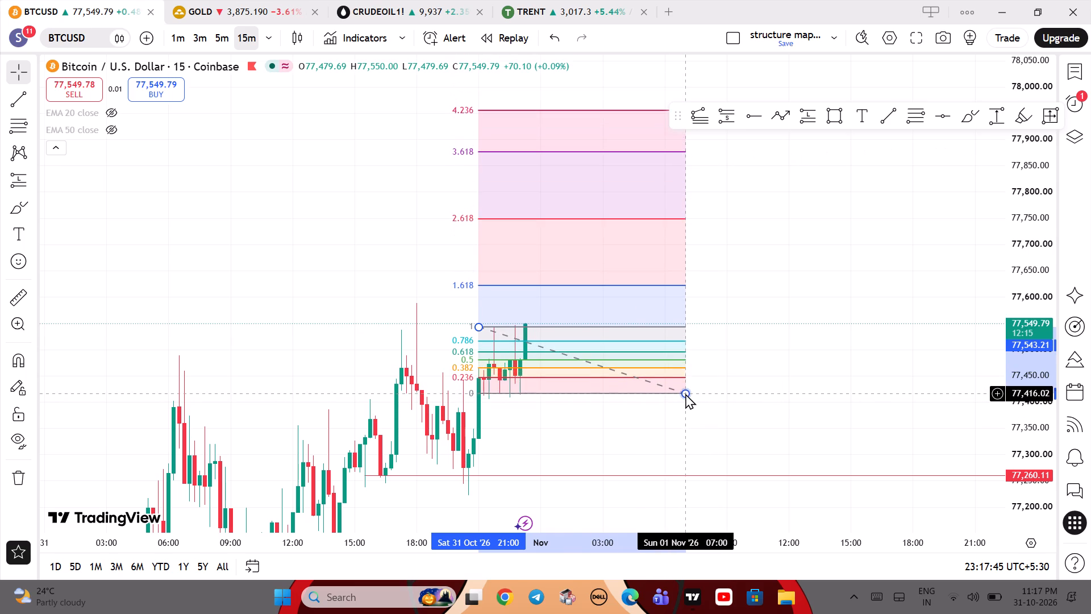
left_click(685, 393)
Switch the BTCUSD chart to the 5-minute interval.
left_click_drag(761, 387, 640, 380)
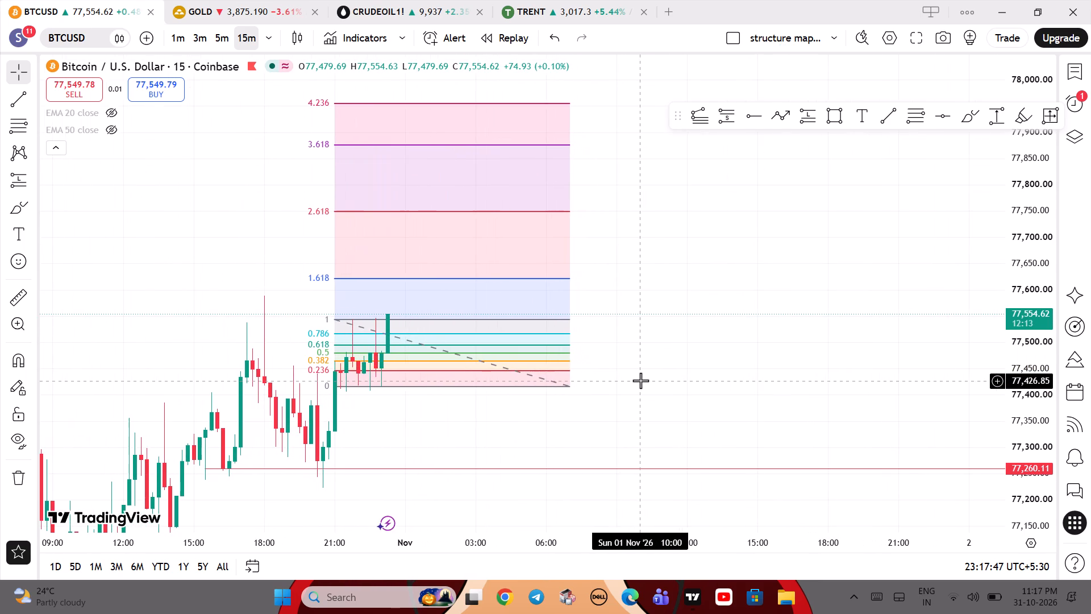
left_click(225, 44)
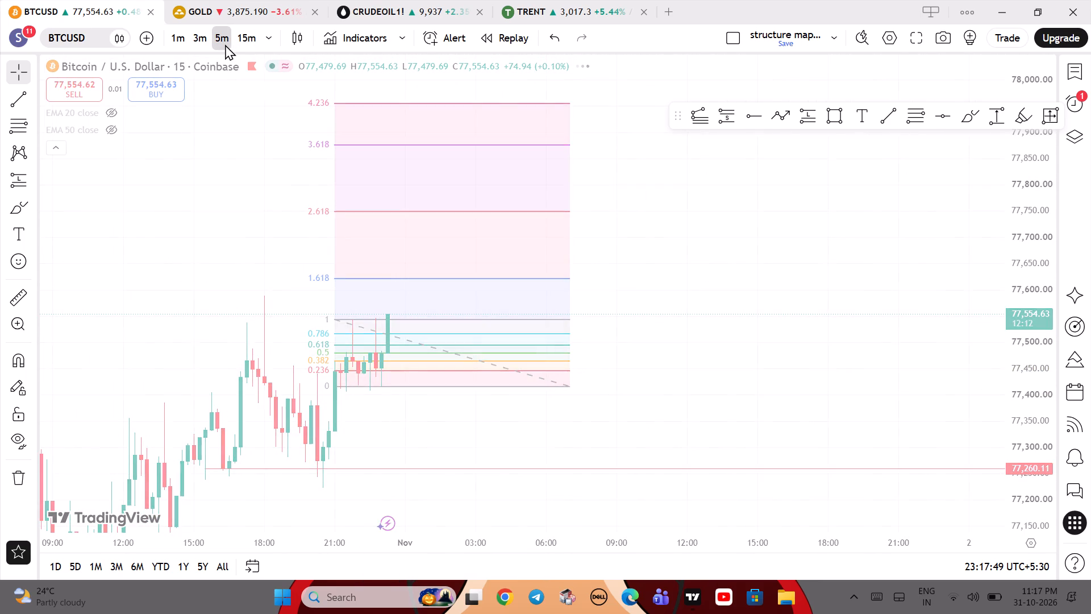
Place a horizontal ray at about 77,528 starting at 21:30 on 31 October, just below the Fib's 1 level.
left_click_drag(497, 428, 473, 414)
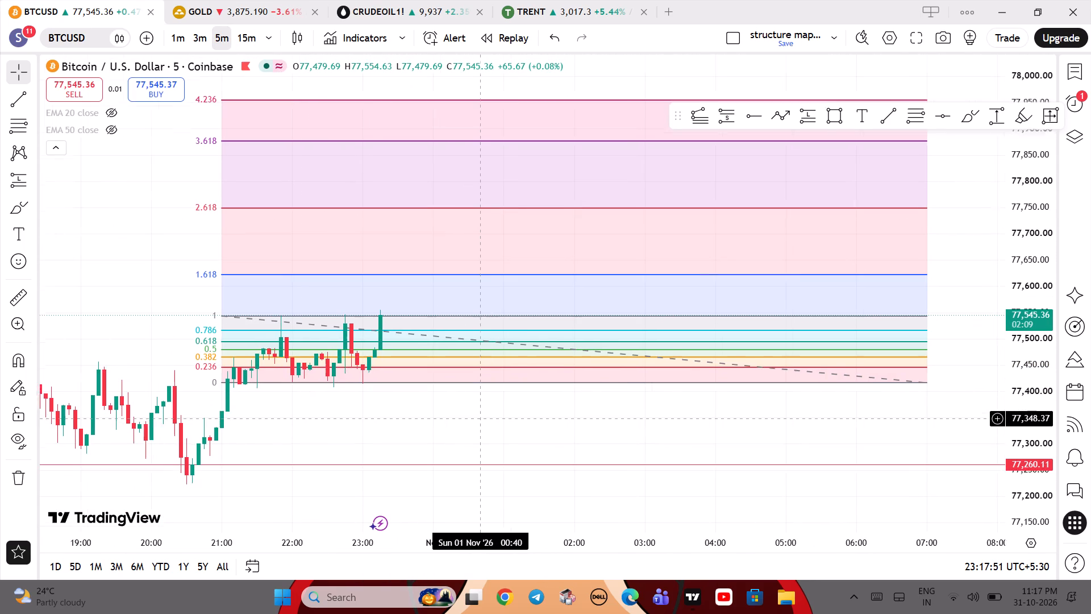
left_click_drag(473, 414, 469, 412)
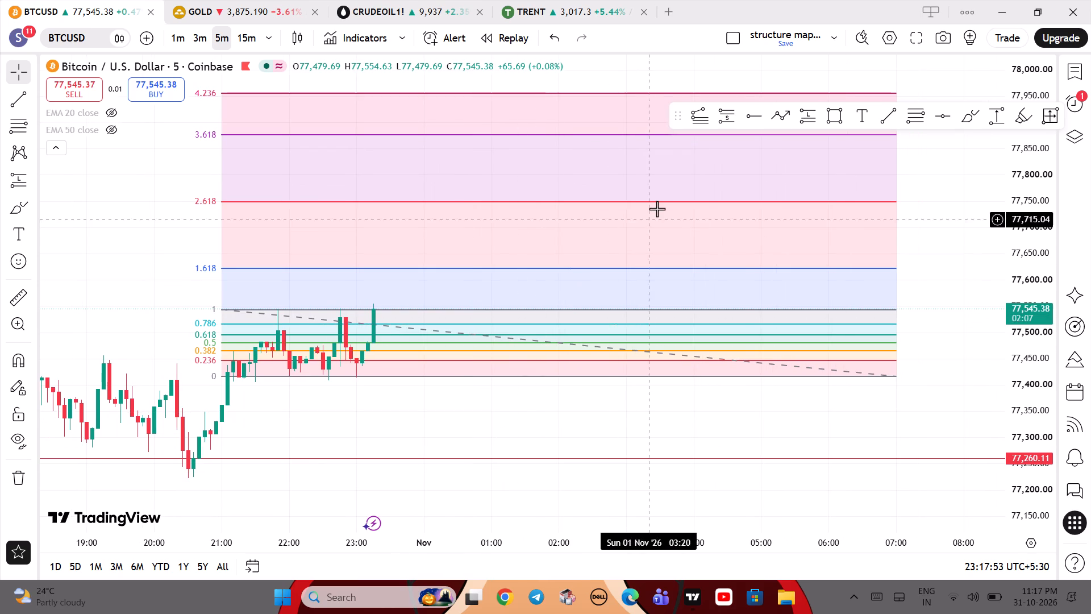
left_click(751, 120)
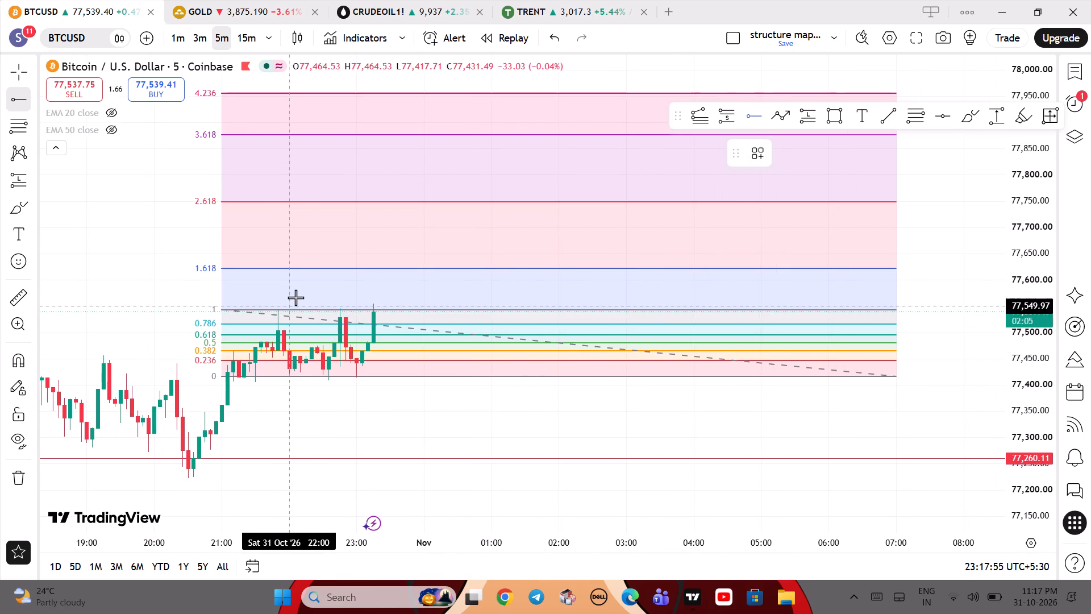
left_click(256, 317)
Place a horizontal ray along the Fib's 1.618 level at about 77,622, starting at 20:45 on 31 October.
left_click_drag(428, 414, 368, 402)
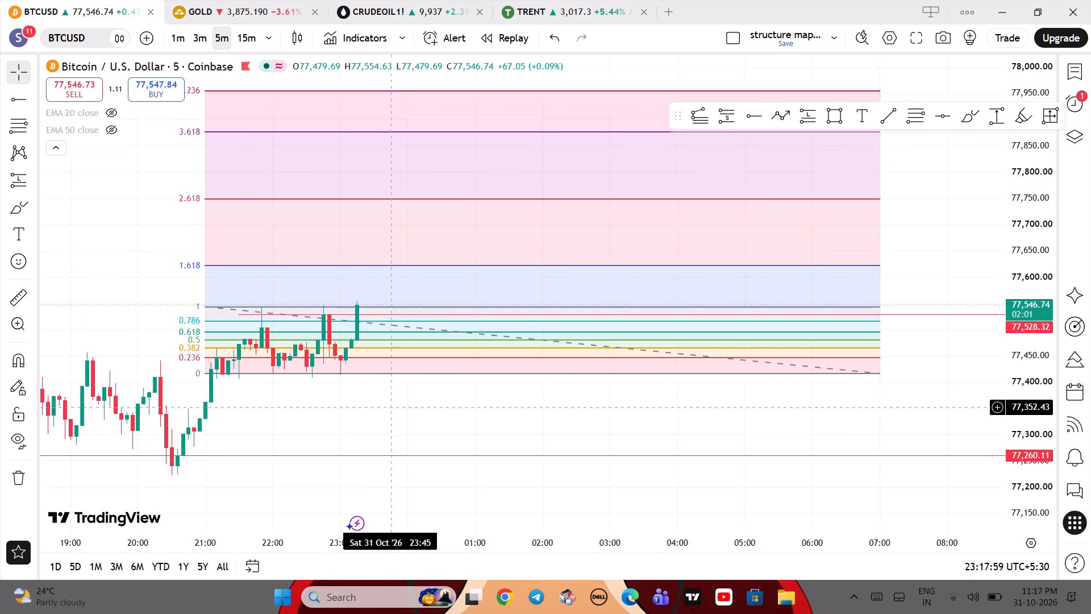
left_click_drag(368, 402, 365, 400)
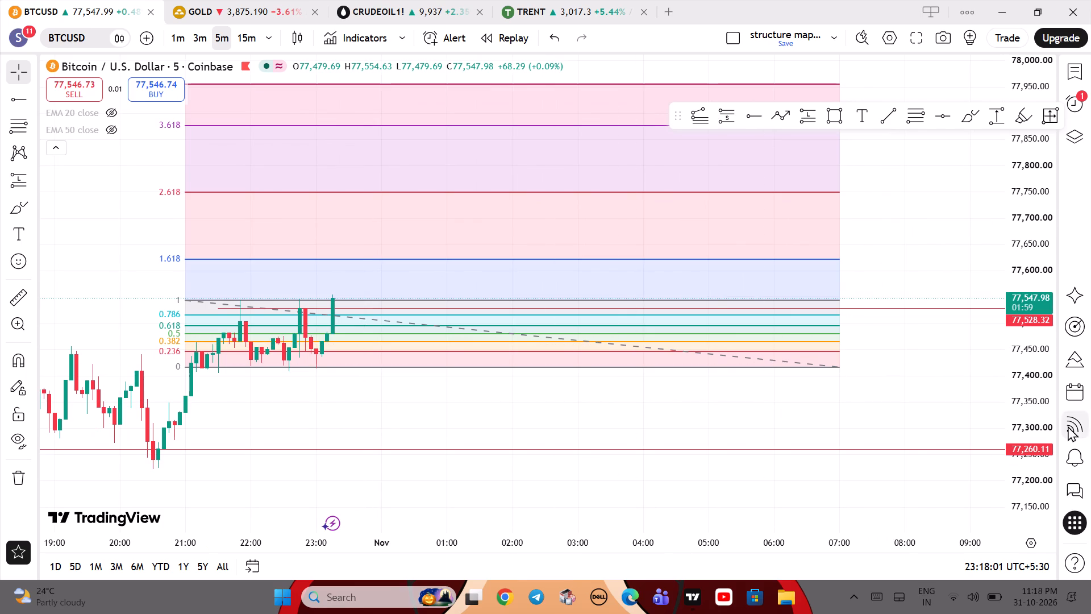
left_click_drag(1036, 482, 1016, 360)
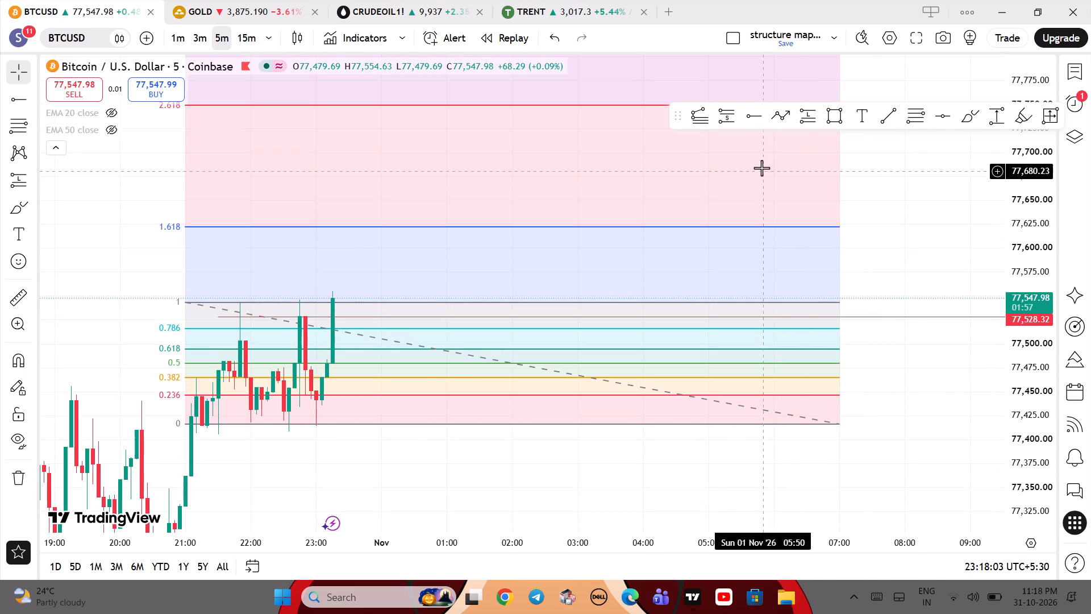
left_click(751, 118)
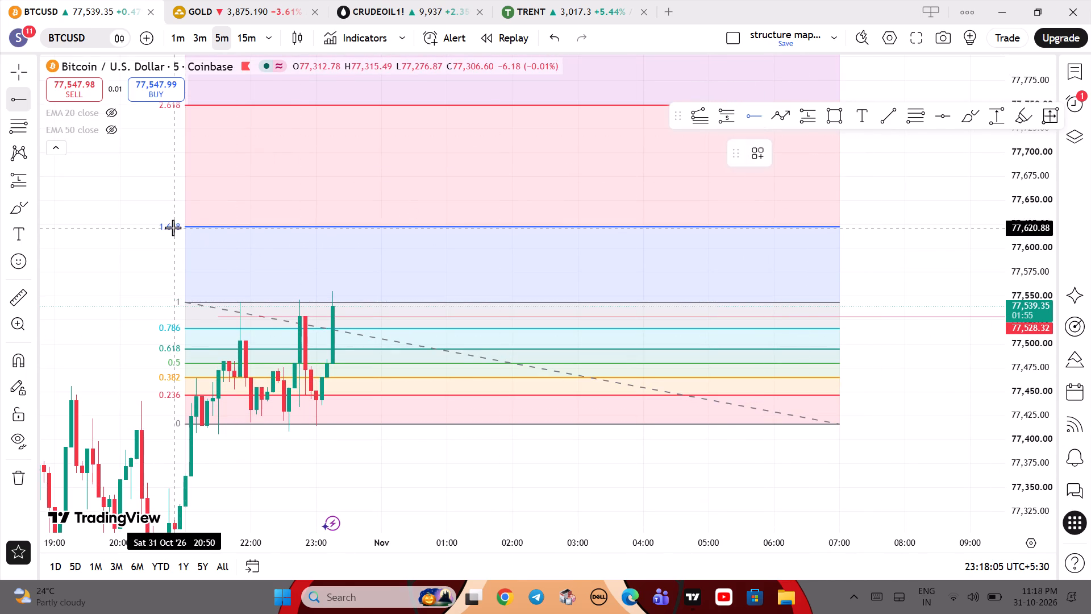
left_click(172, 226)
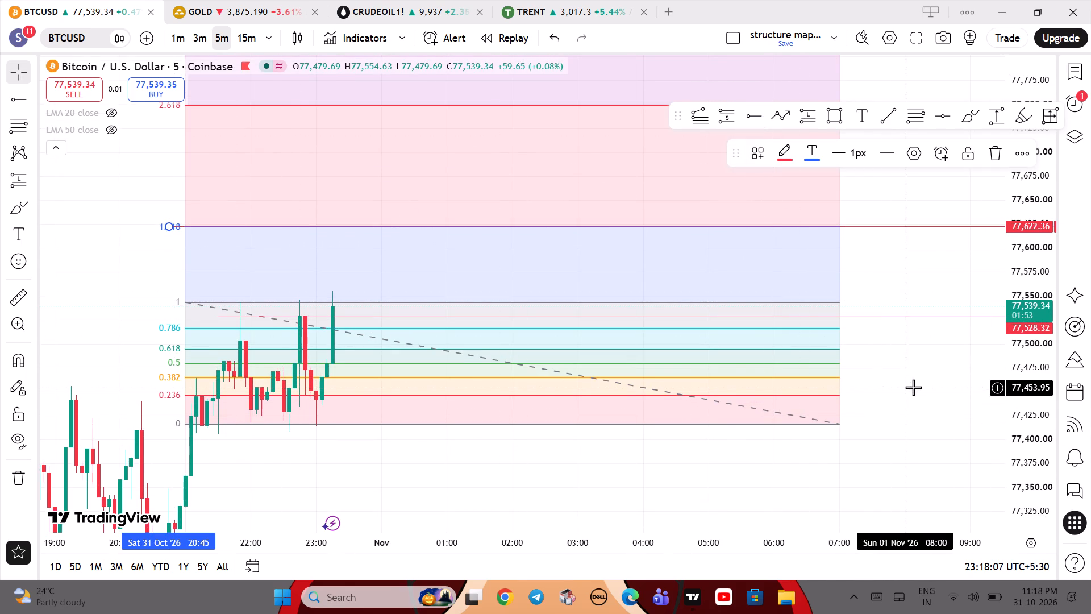
left_click(913, 387)
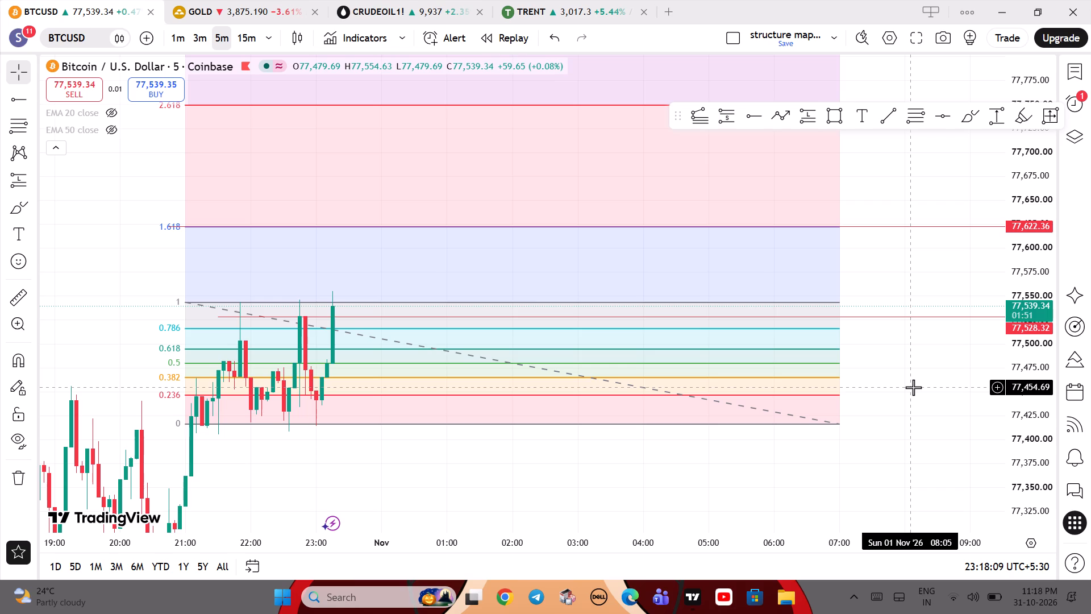
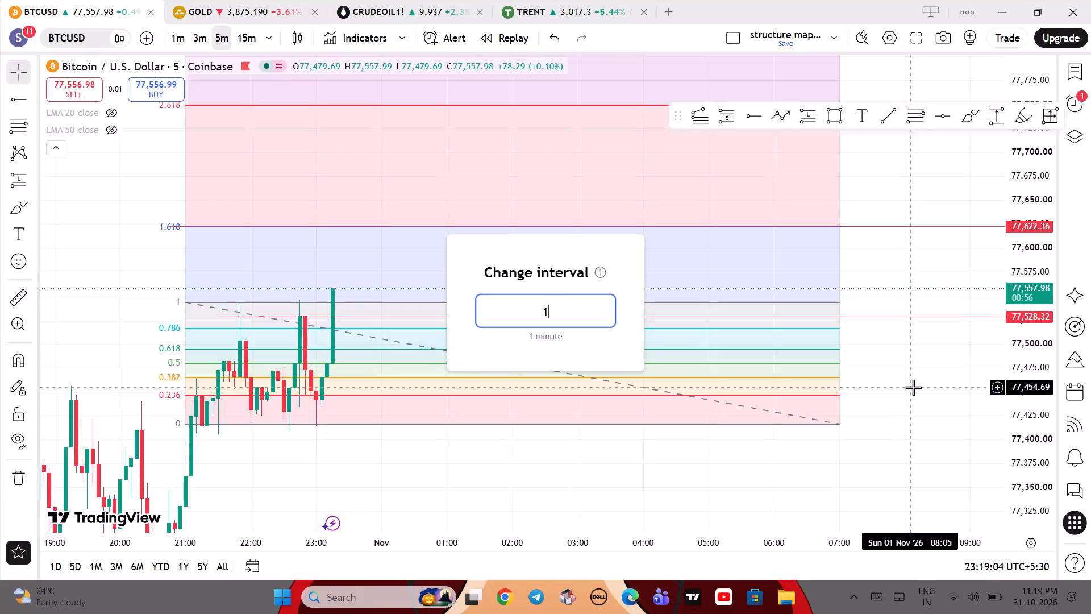
Switch the BTCUSD chart to the 1-minute interval.
key("Return")
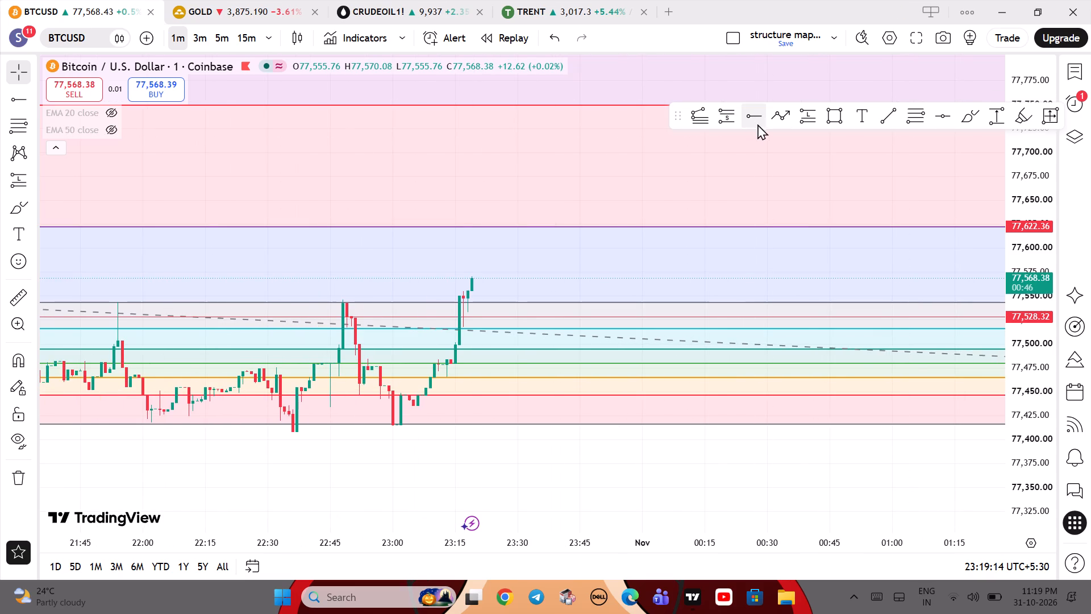
Place a long position at 23:18 on 31 October with entry about 77,544, target about 77,622 and stop about 77,523.
left_click(804, 114)
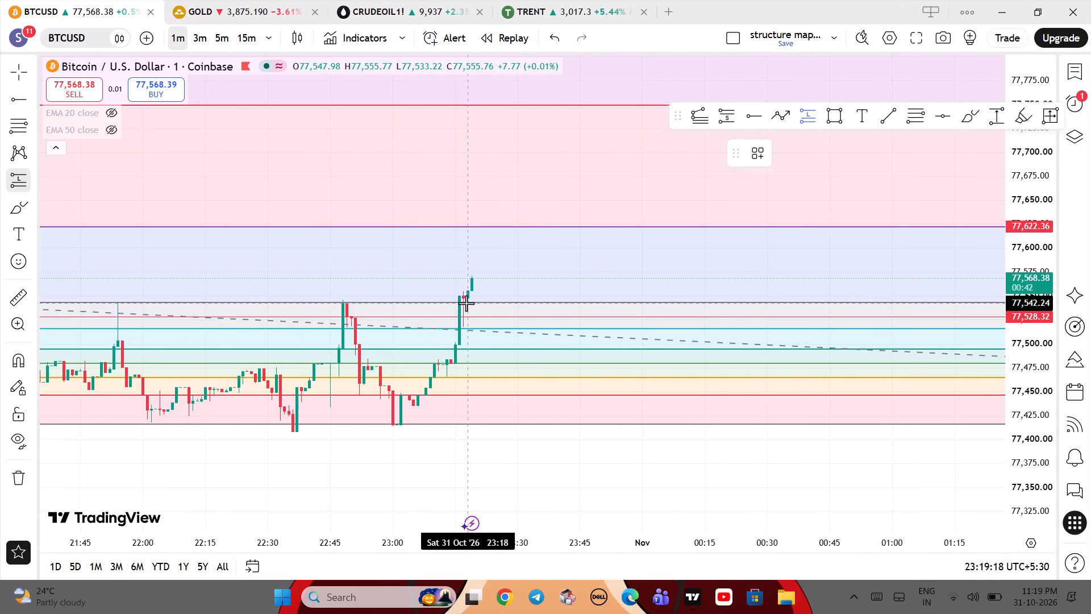
left_click(465, 302)
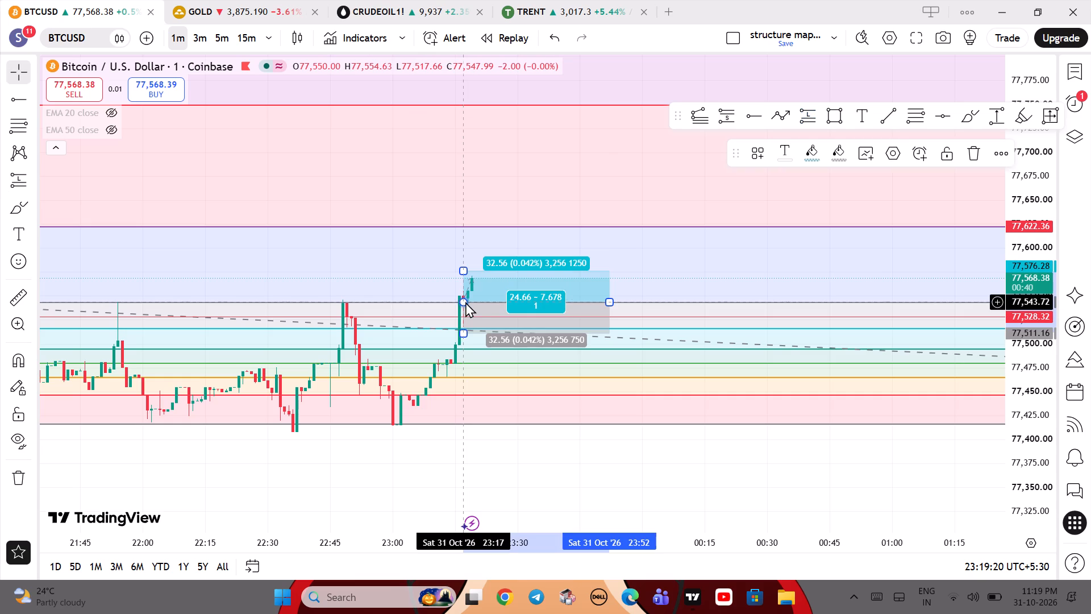
left_click_drag(463, 273, 446, 227)
left_click_drag(459, 333, 457, 329)
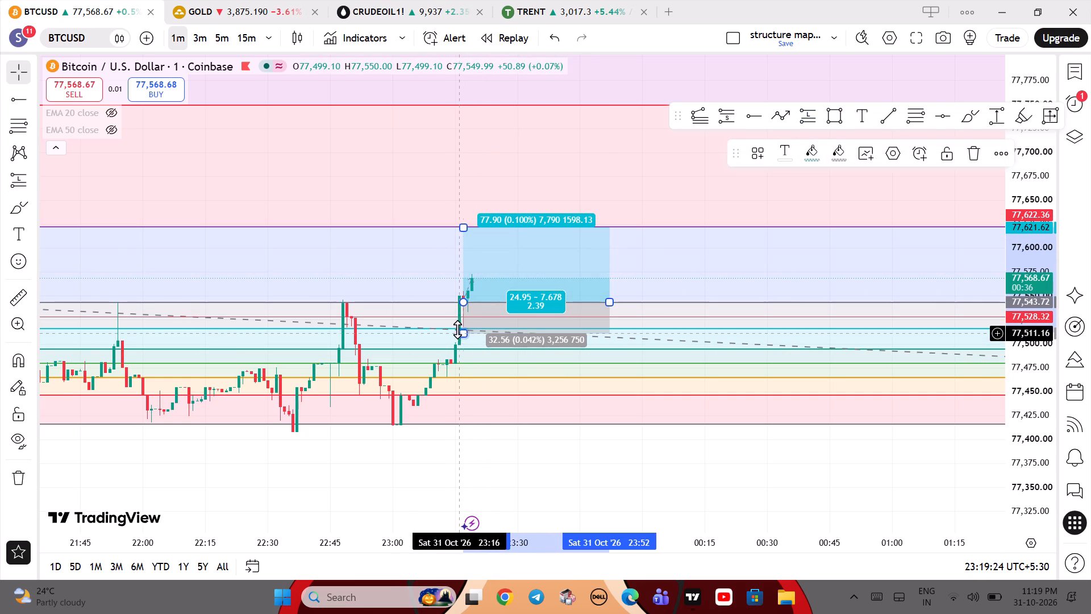
left_click_drag(457, 329, 486, 321)
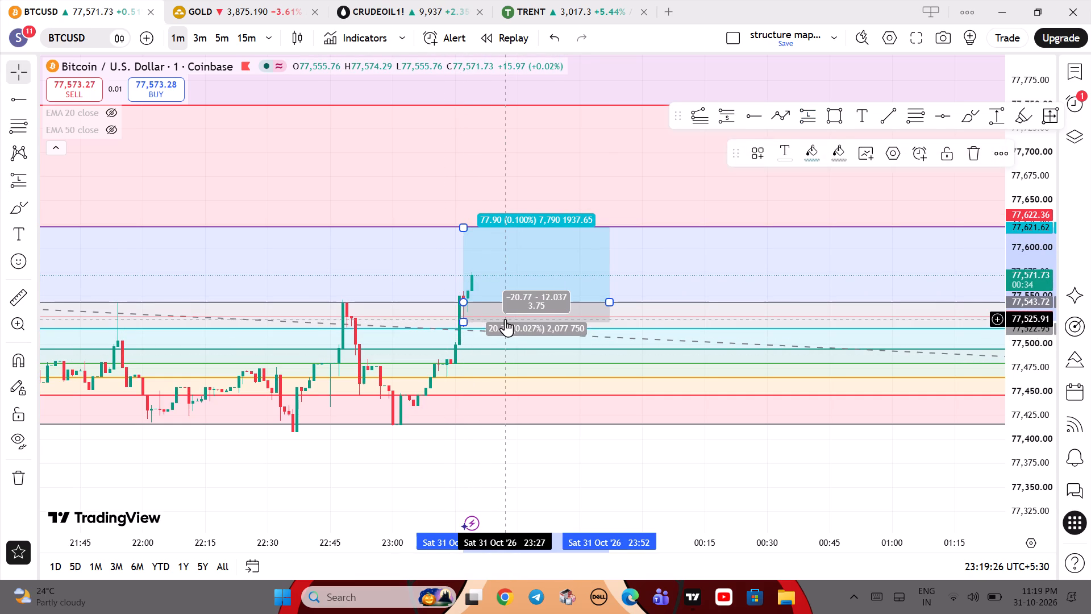
left_click_drag(505, 319, 510, 319)
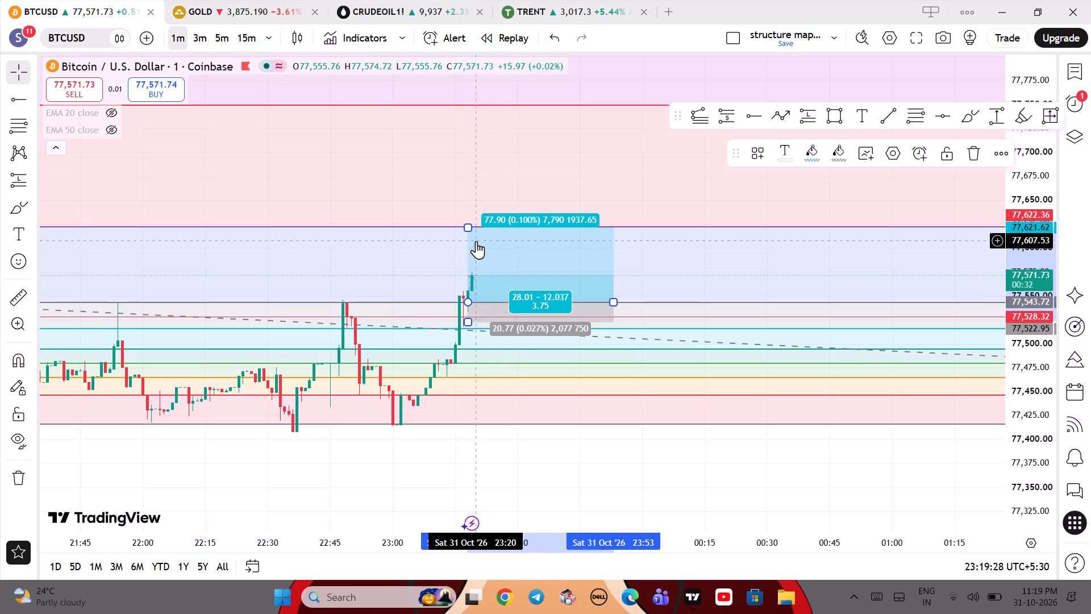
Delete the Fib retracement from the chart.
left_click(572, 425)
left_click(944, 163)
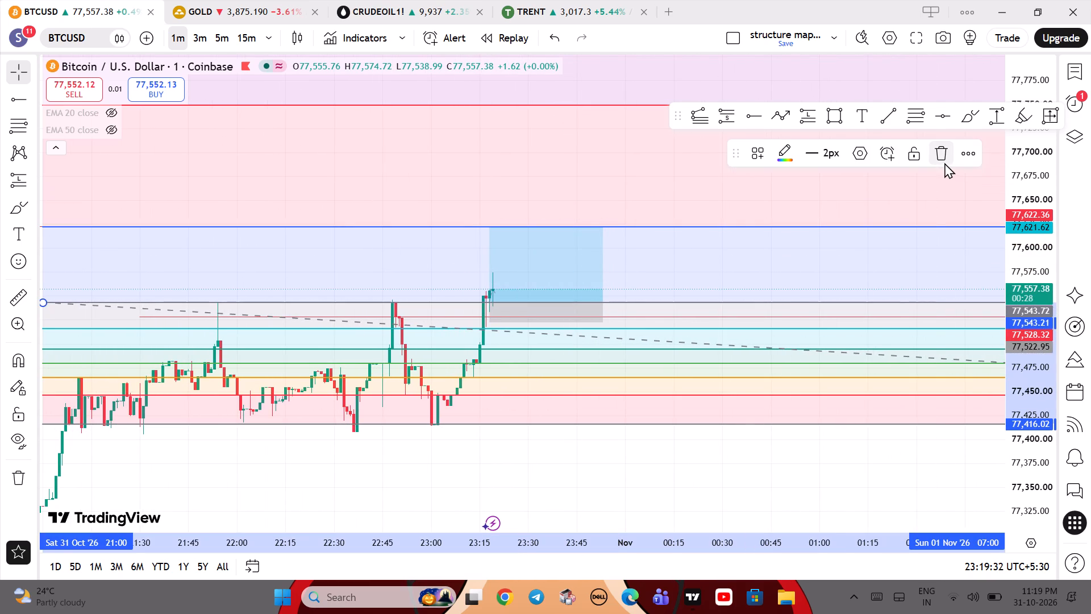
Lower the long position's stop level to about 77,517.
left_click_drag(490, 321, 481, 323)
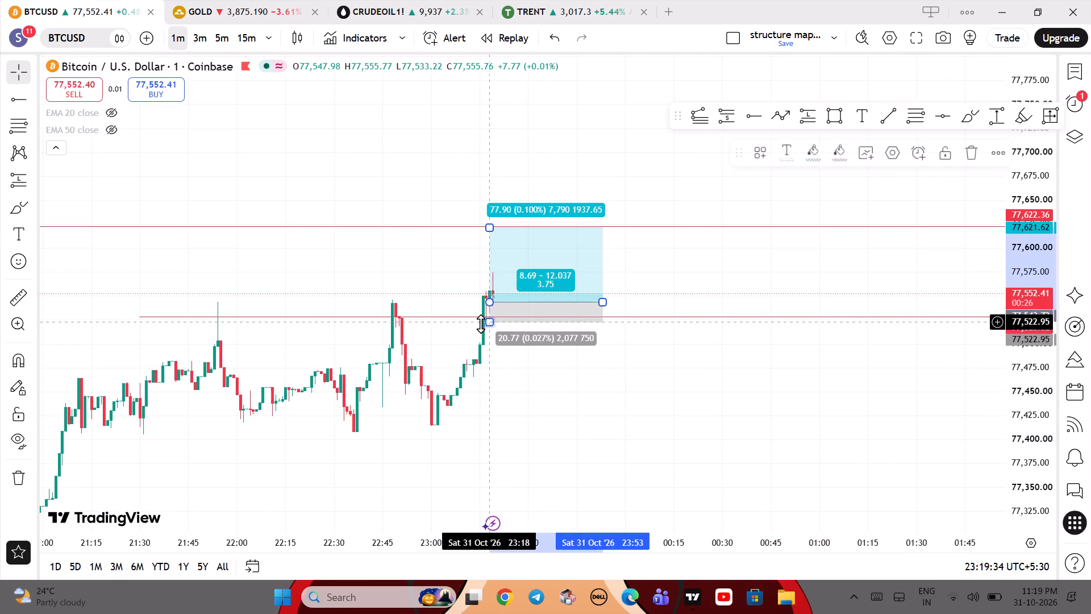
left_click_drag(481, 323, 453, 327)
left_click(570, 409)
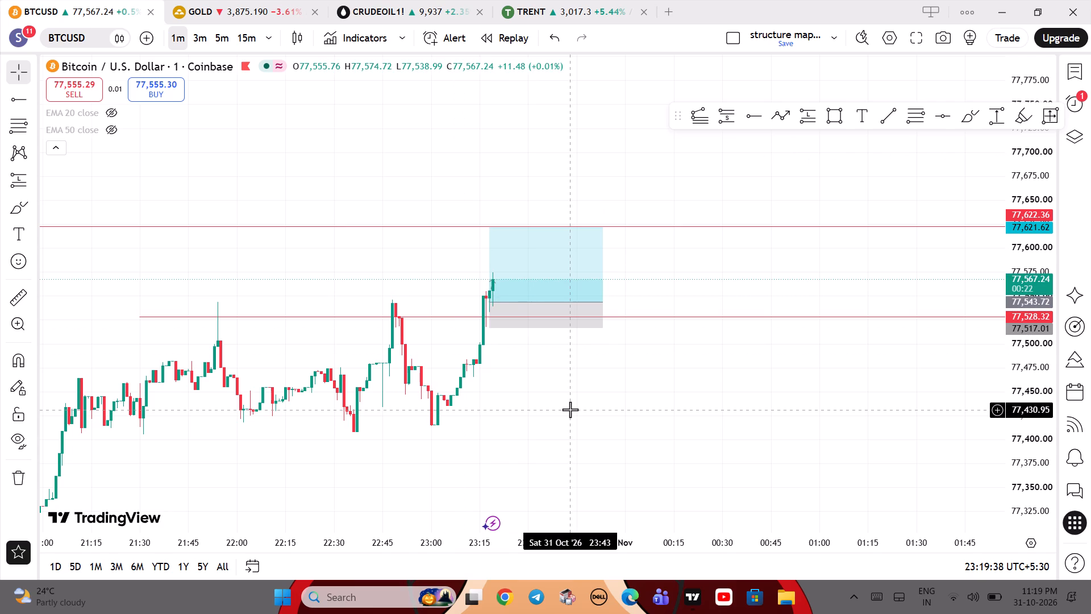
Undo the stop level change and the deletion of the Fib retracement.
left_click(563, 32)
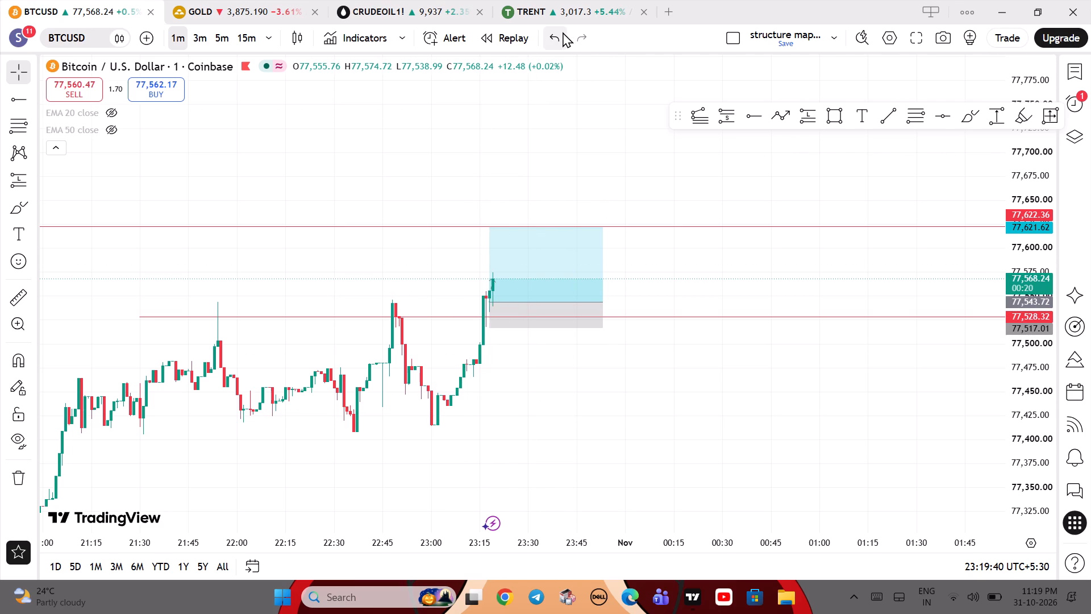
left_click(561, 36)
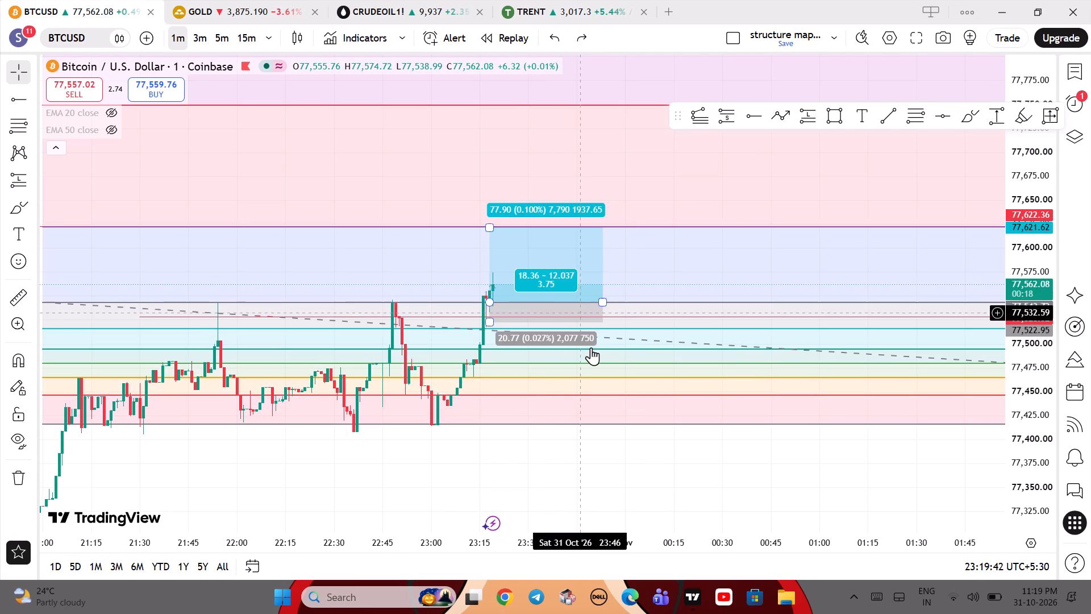
Lower the long position's stop level to about 77,516, just above the Fib's 0.786 level.
left_click_drag(495, 320, 456, 331)
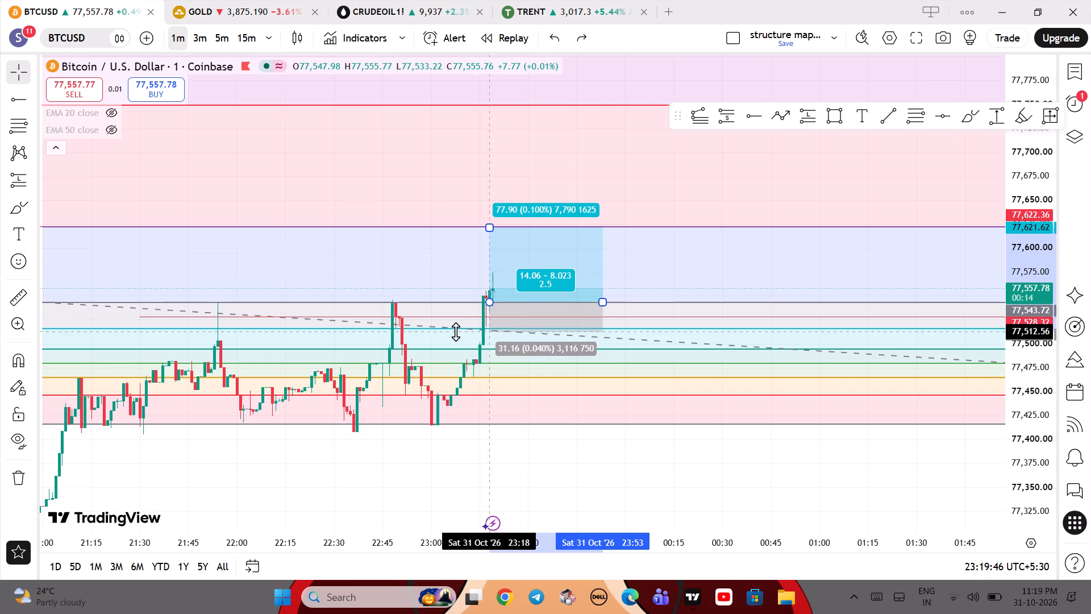
left_click_drag(456, 331, 452, 329)
left_click(664, 457)
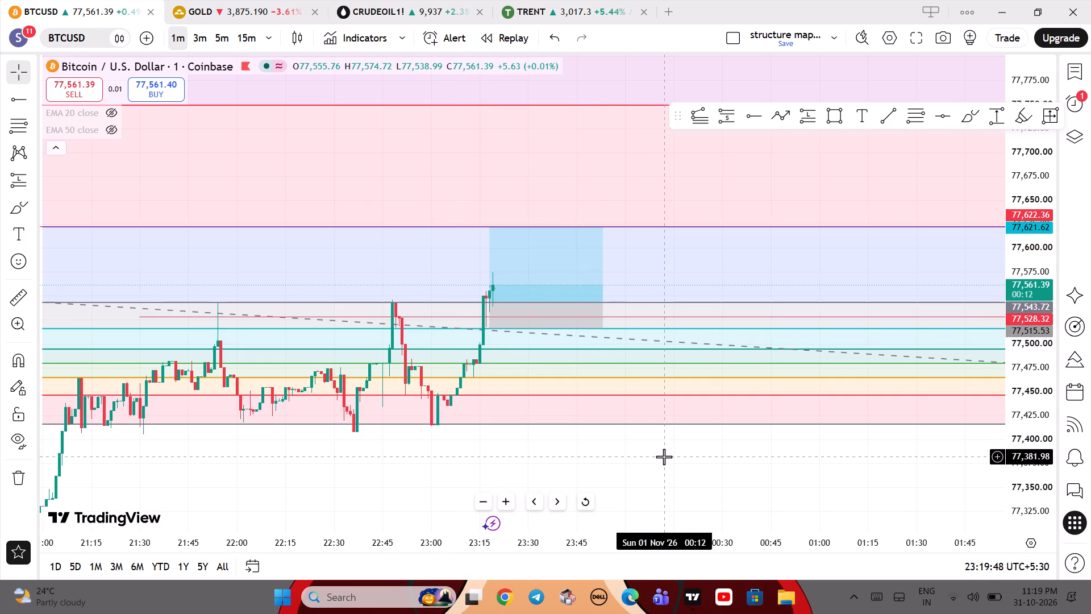
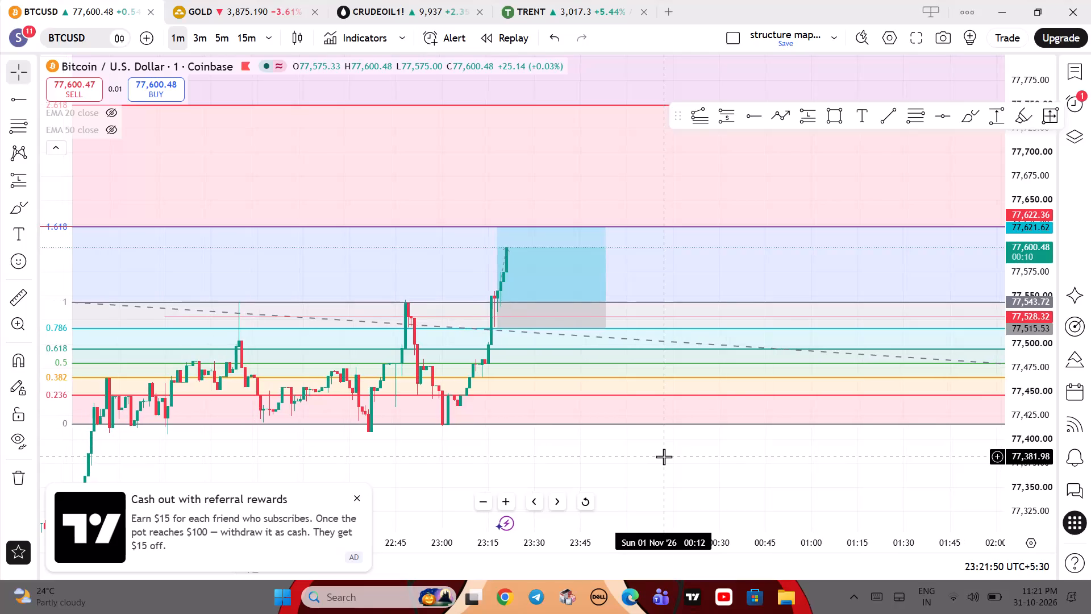
Delete the Fib retracement from the BTCUSD chart, keeping the long position and horizontal rays.
left_click(660, 422)
left_click(951, 152)
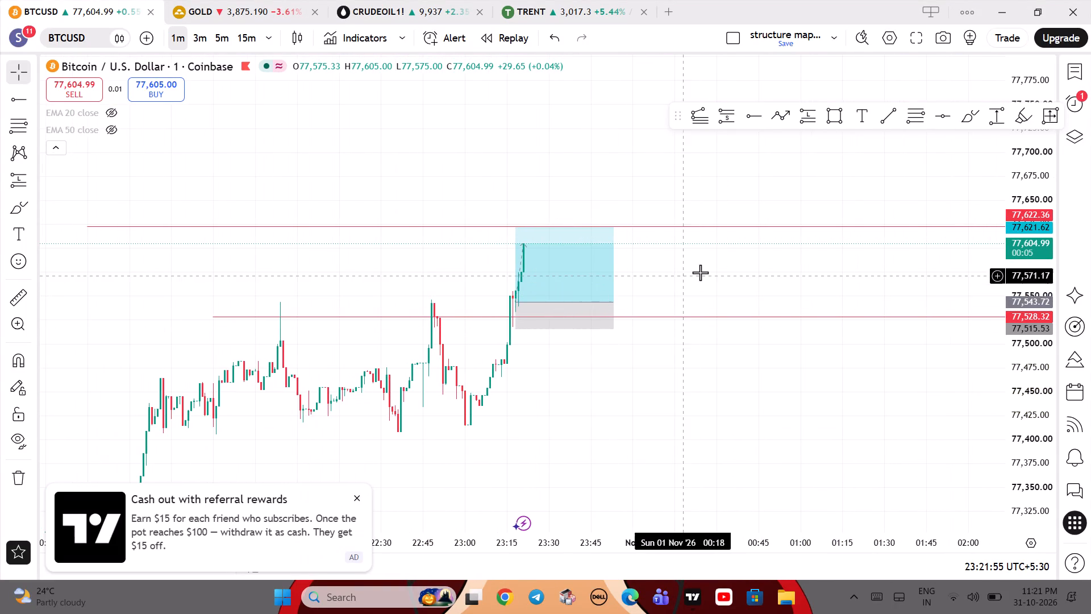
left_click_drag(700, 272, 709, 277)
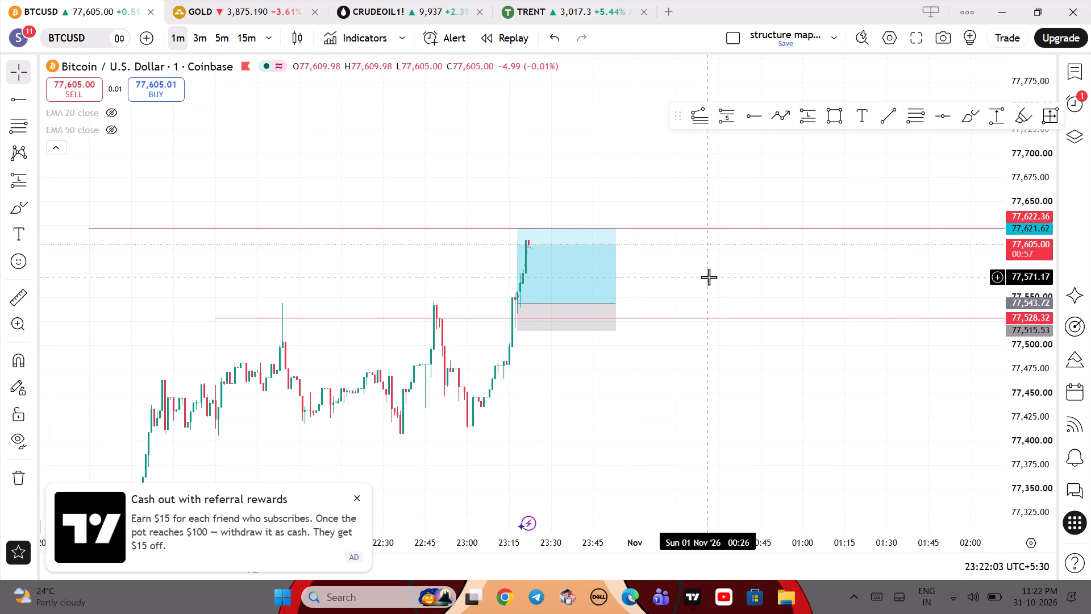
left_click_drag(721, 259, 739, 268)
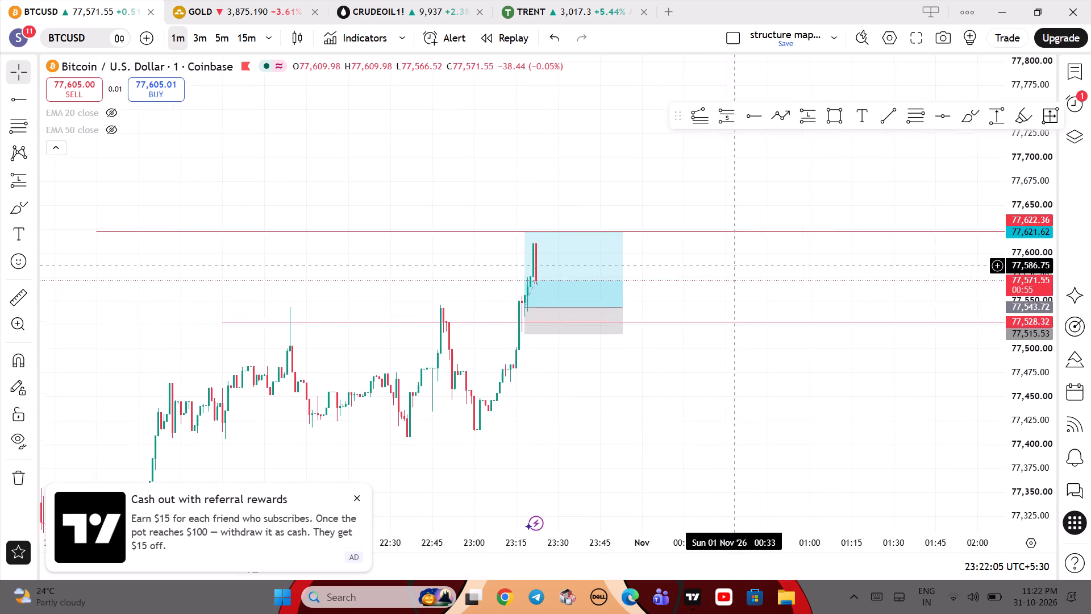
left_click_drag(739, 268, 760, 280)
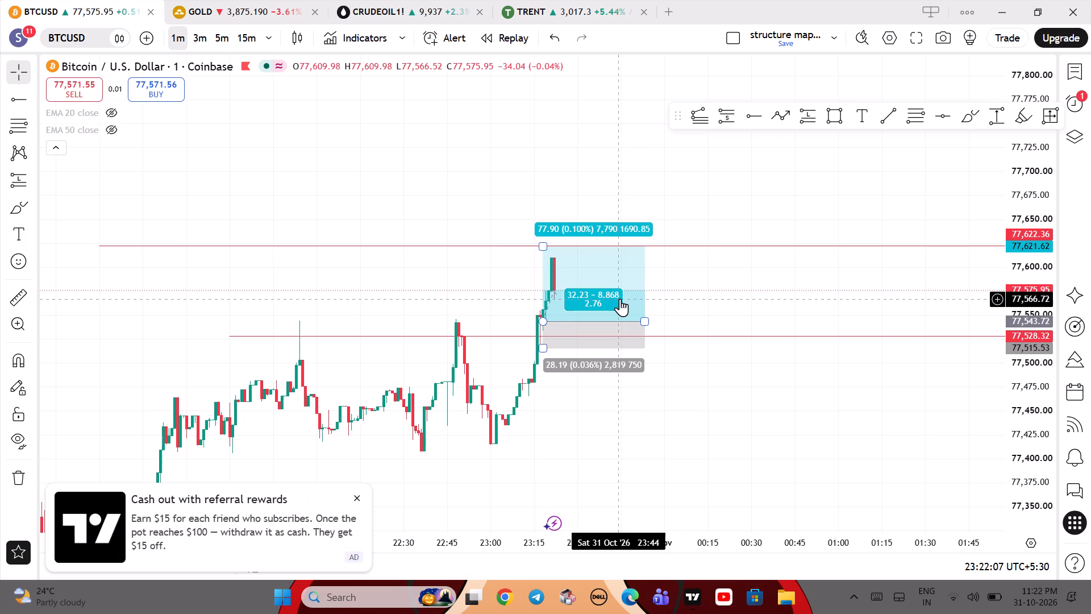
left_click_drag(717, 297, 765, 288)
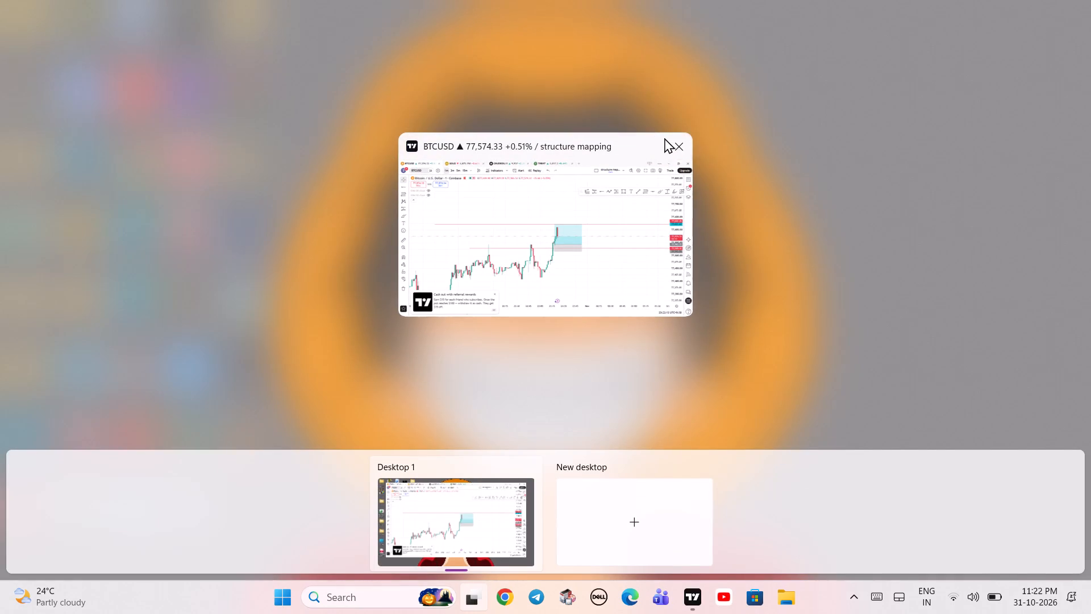
Close the TradingView window from the overview of open windows.
left_click(674, 142)
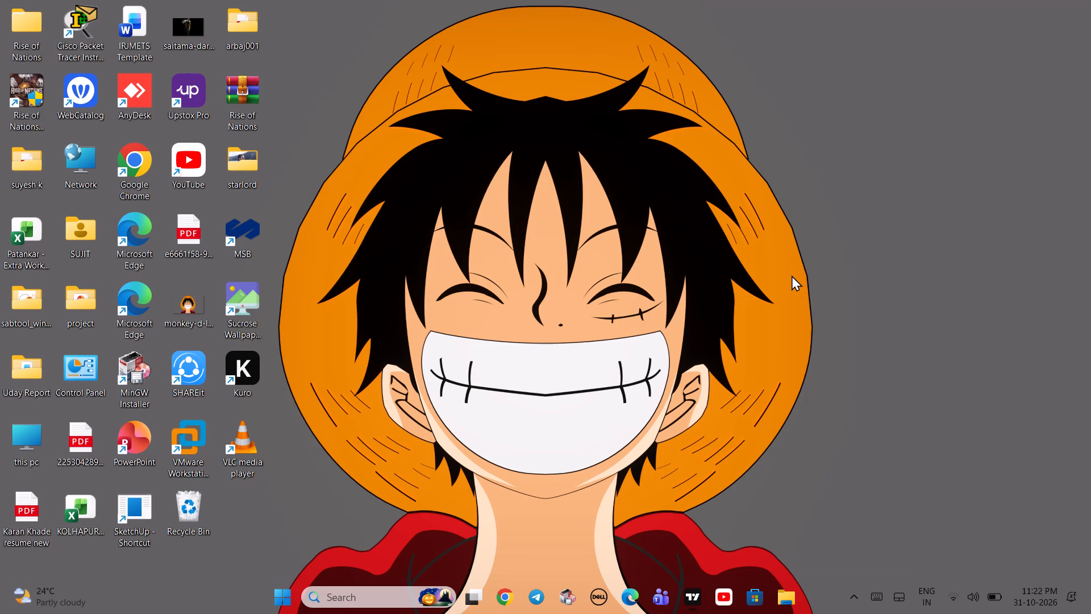
Turn off the computer's Wi-Fi in the quick settings and dismiss them.
left_click(971, 613)
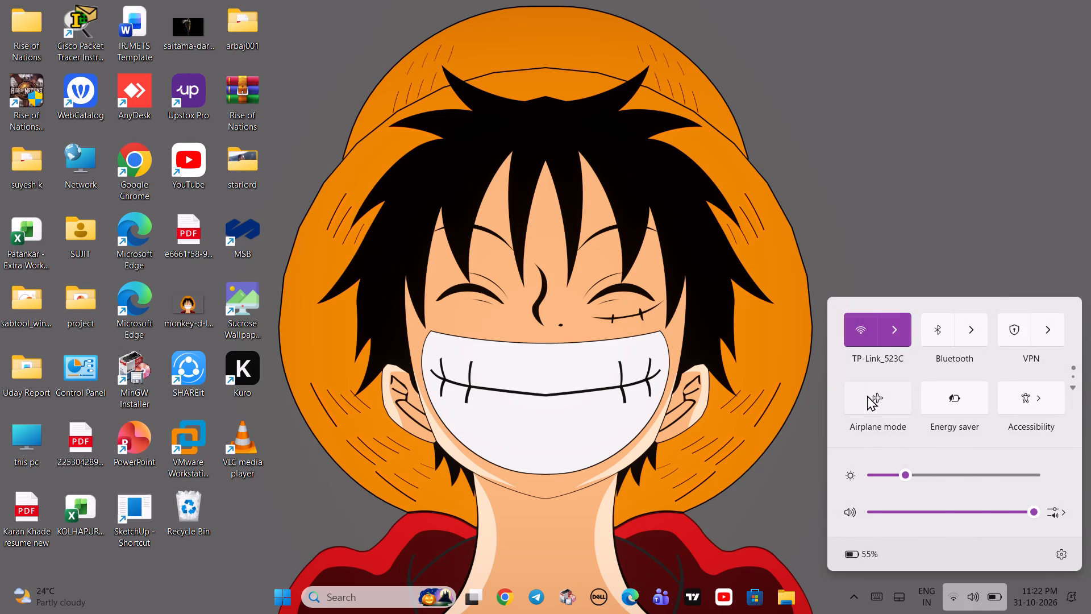
left_click(862, 326)
left_click(681, 393)
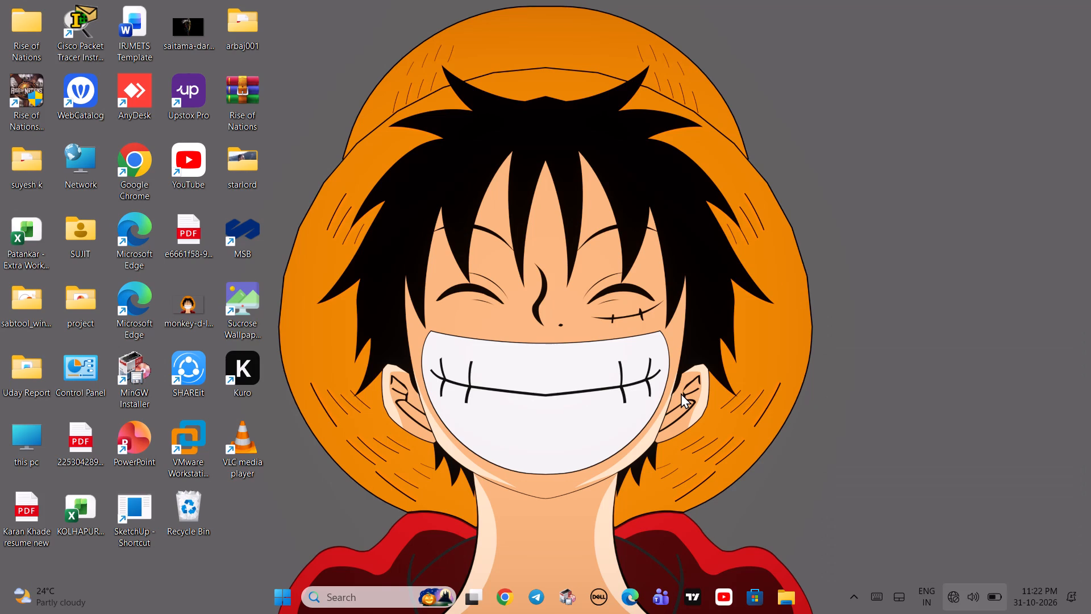
Open the Windows power options.
left_click(280, 613)
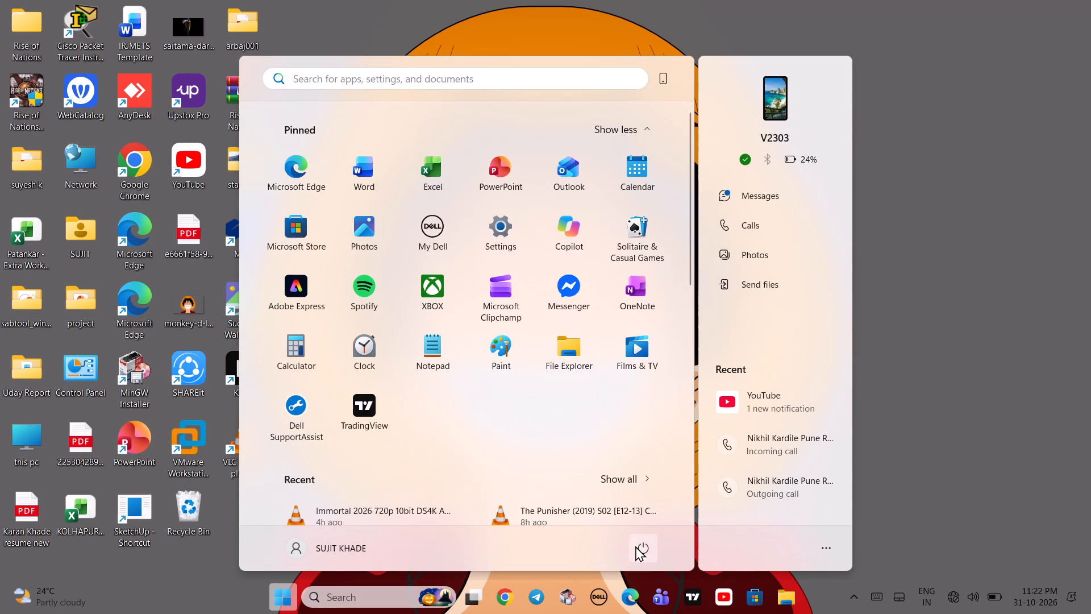
left_click(635, 546)
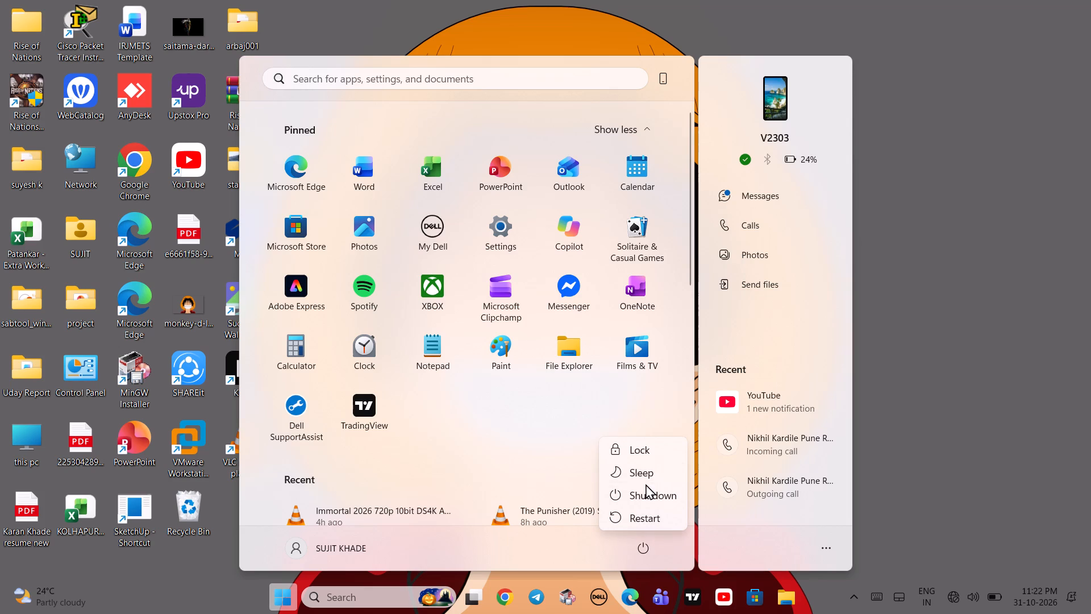